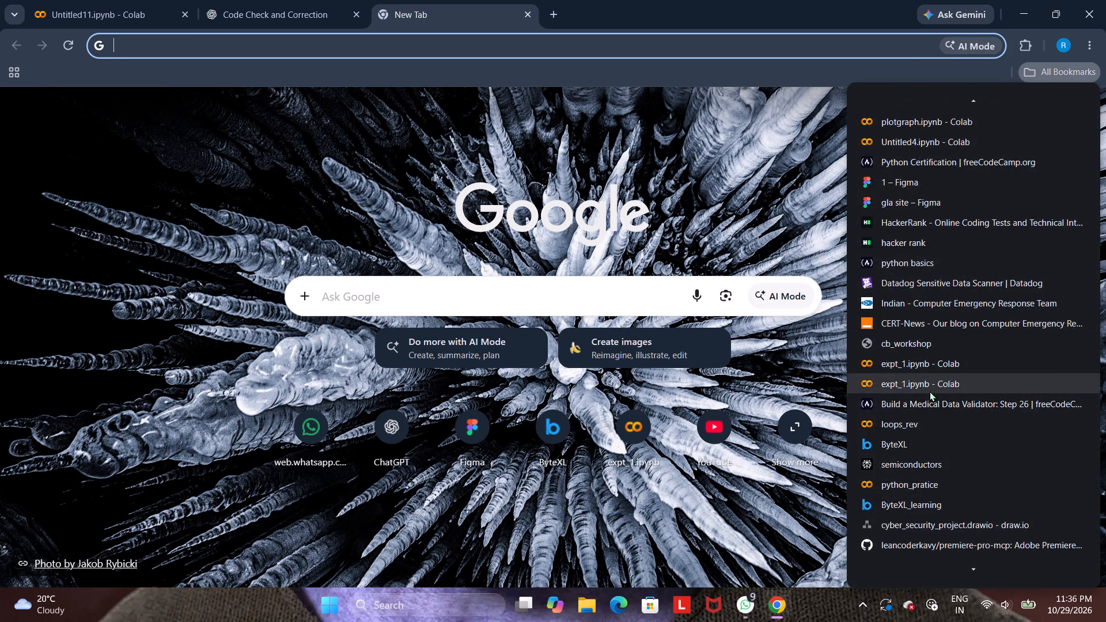
scroll(930, 391, down, 5)
click(921, 572)
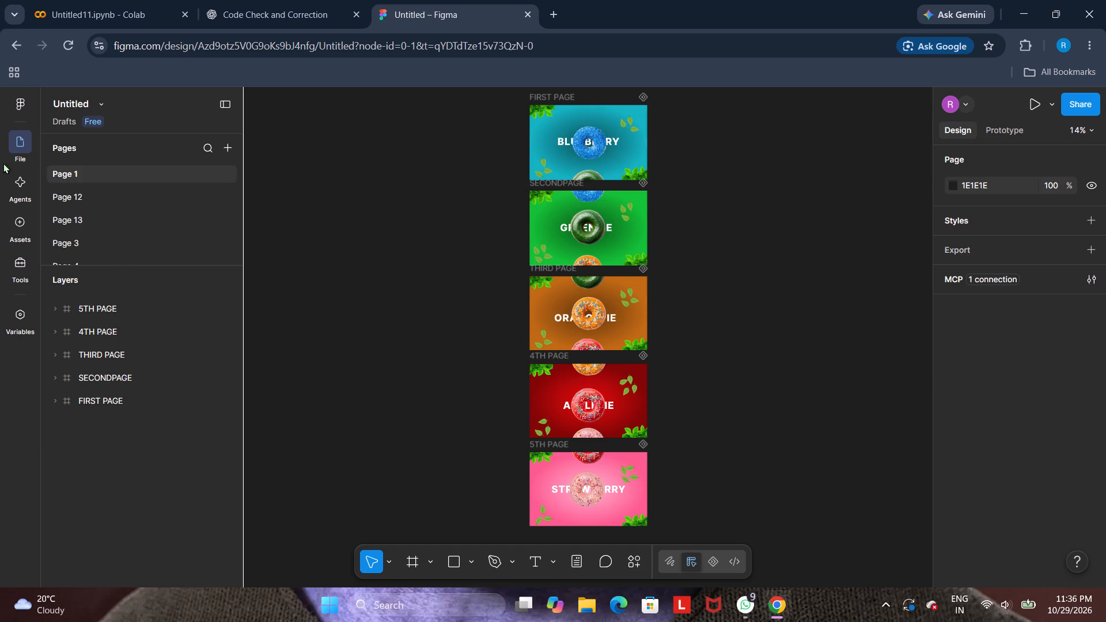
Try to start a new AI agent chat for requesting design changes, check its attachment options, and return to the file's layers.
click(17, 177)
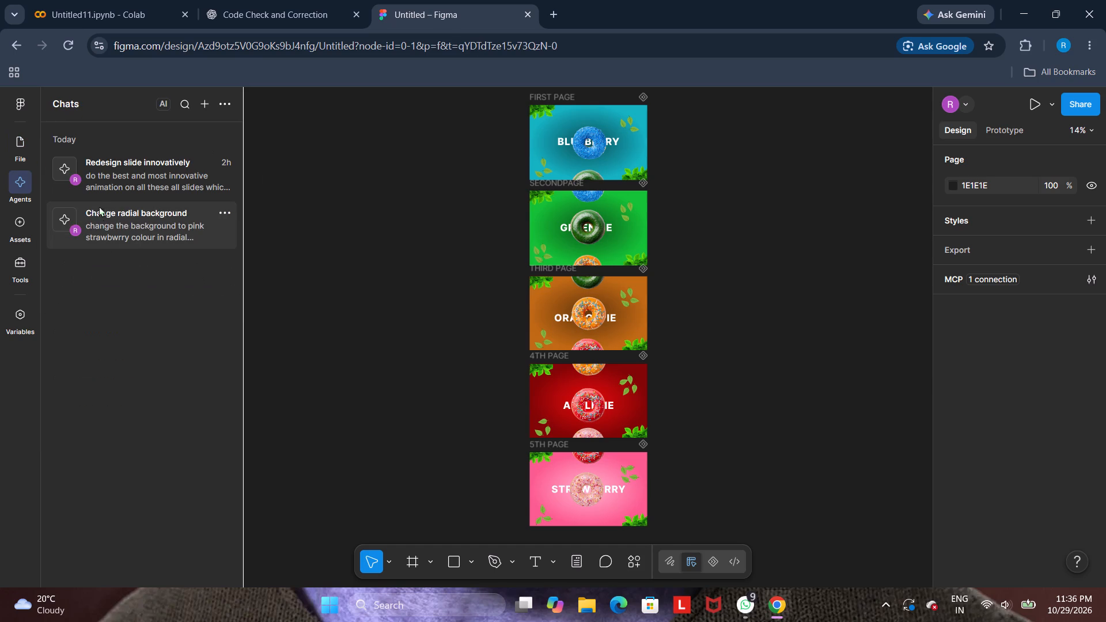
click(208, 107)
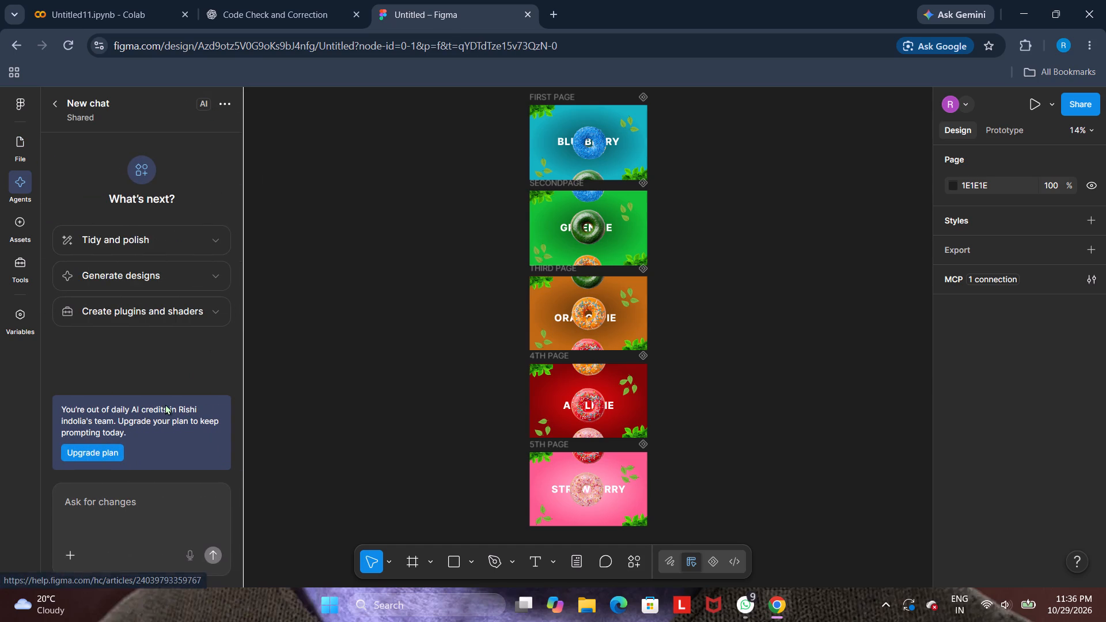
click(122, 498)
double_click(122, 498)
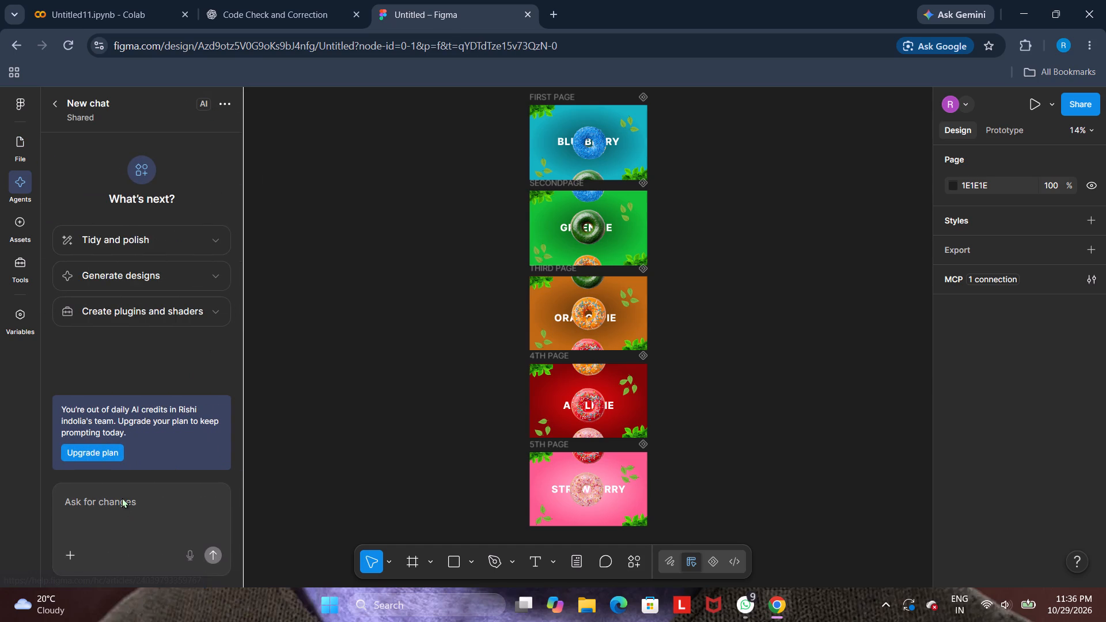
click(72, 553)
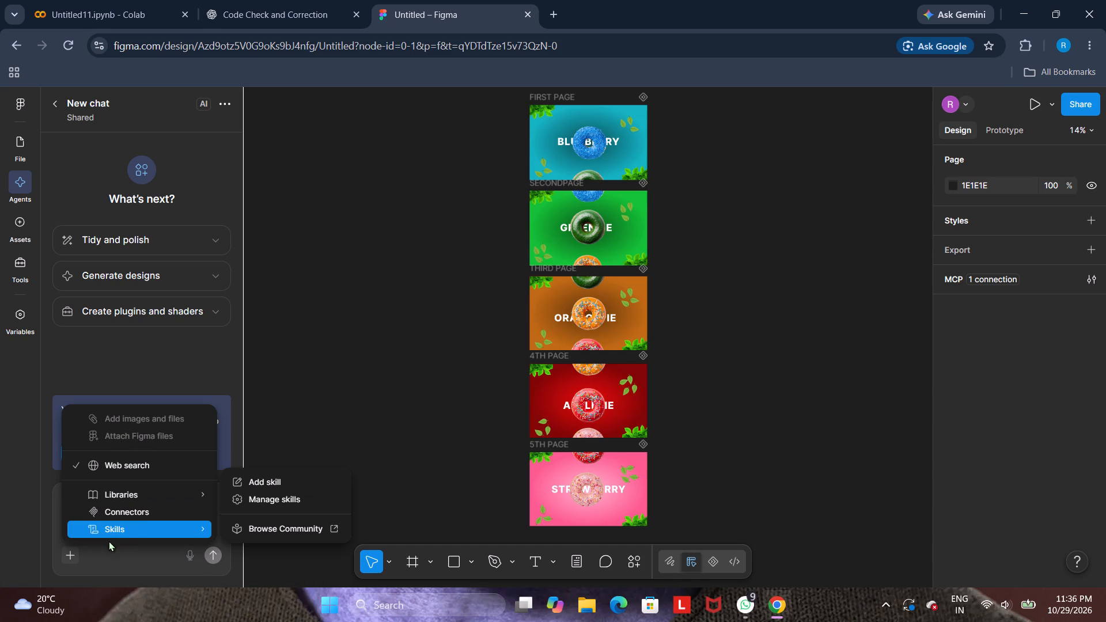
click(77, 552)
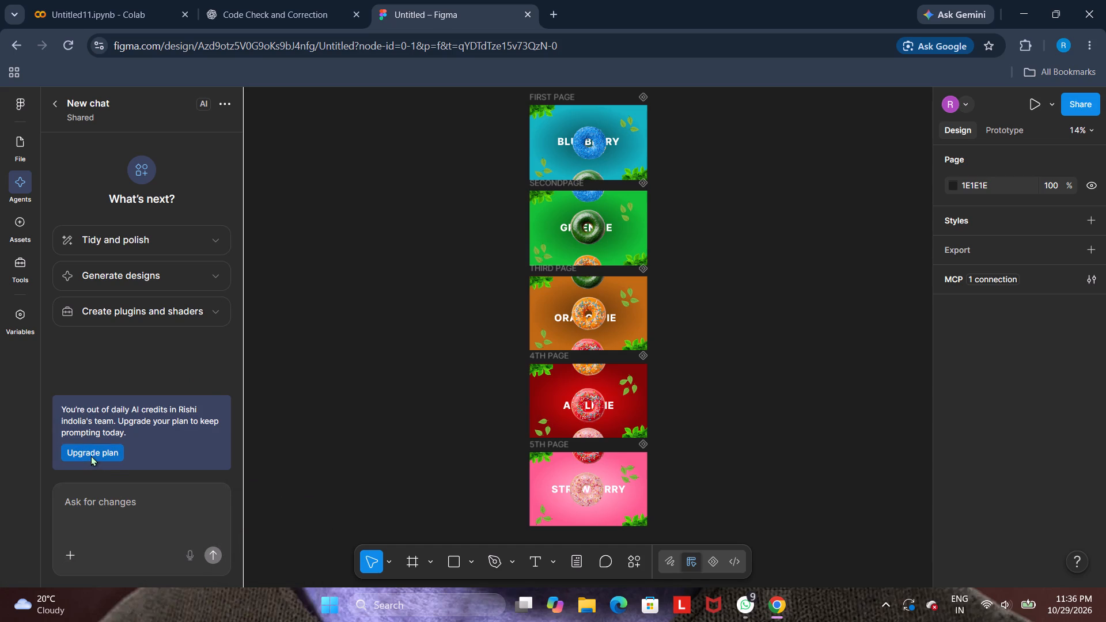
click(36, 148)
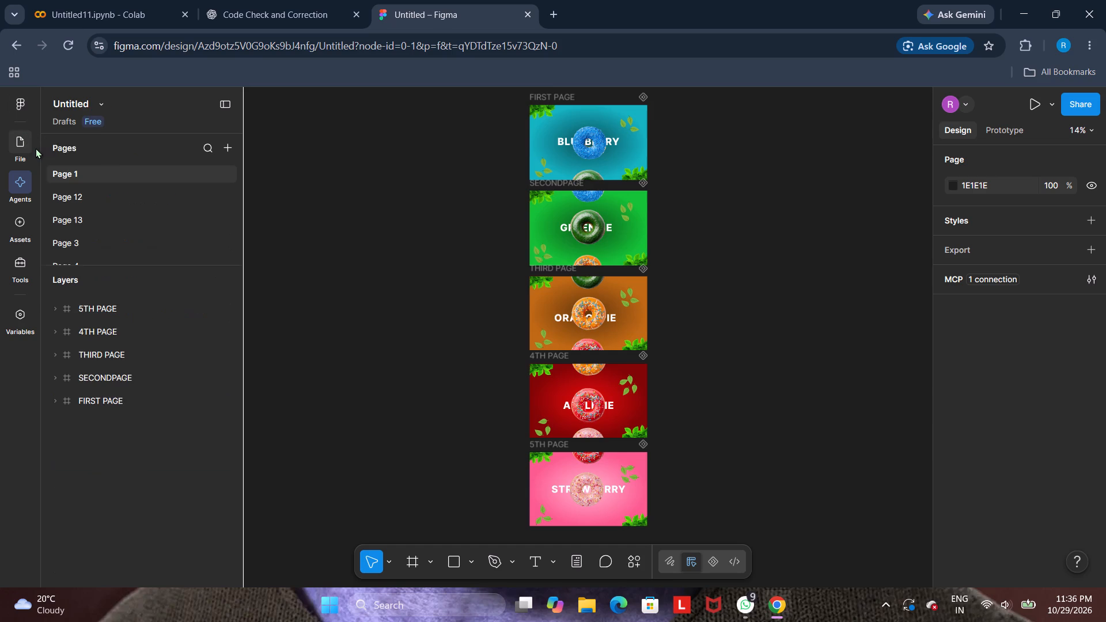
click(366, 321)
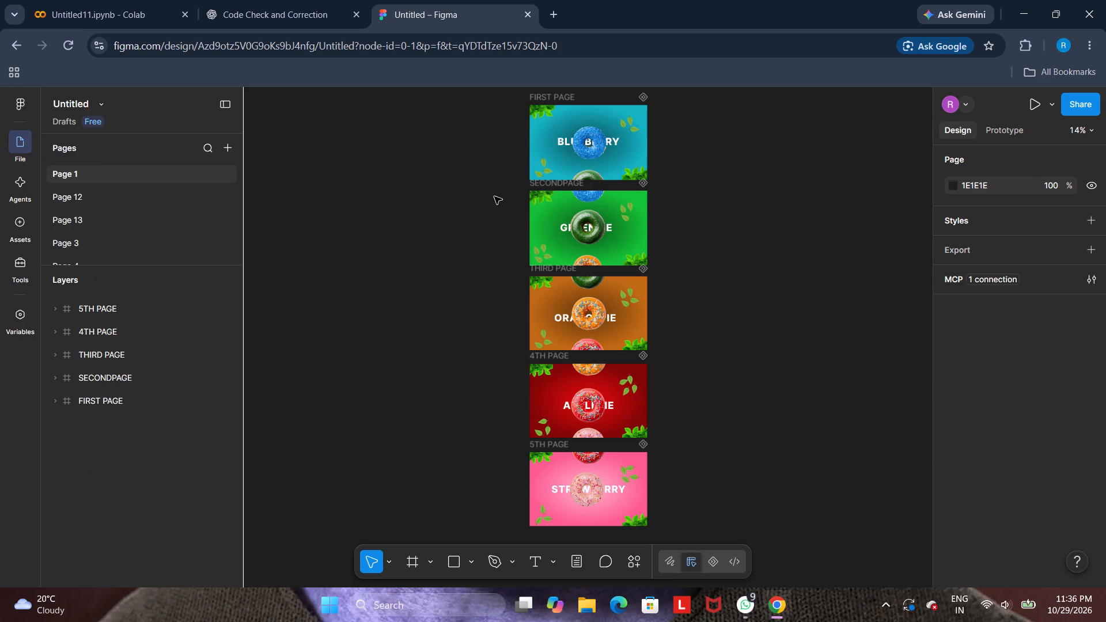
Preview the Flow 1 prototype from FIRST PAGE, advance through its donut slides, and close the preview.
click(997, 120)
click(997, 122)
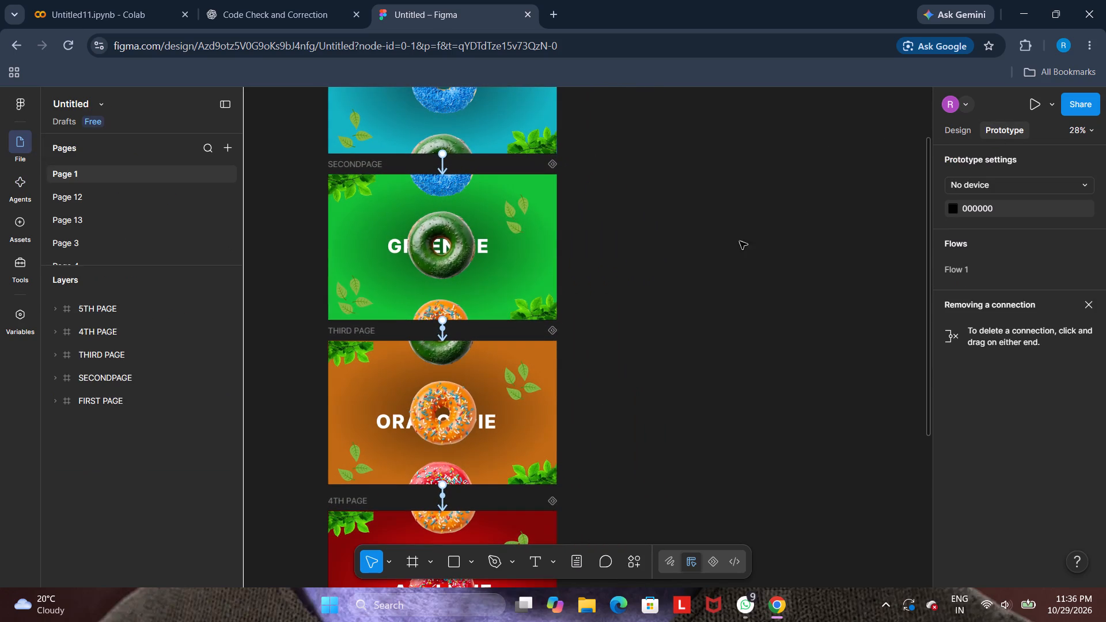
scroll(714, 223, up, 2)
click(314, 179)
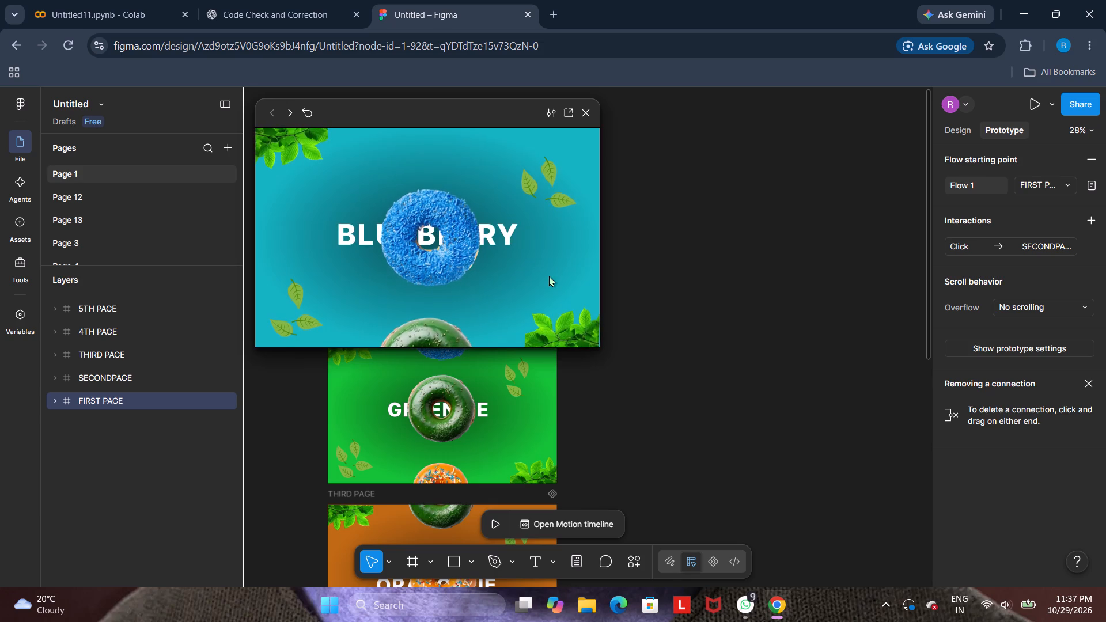
key(Right)
key(Right)
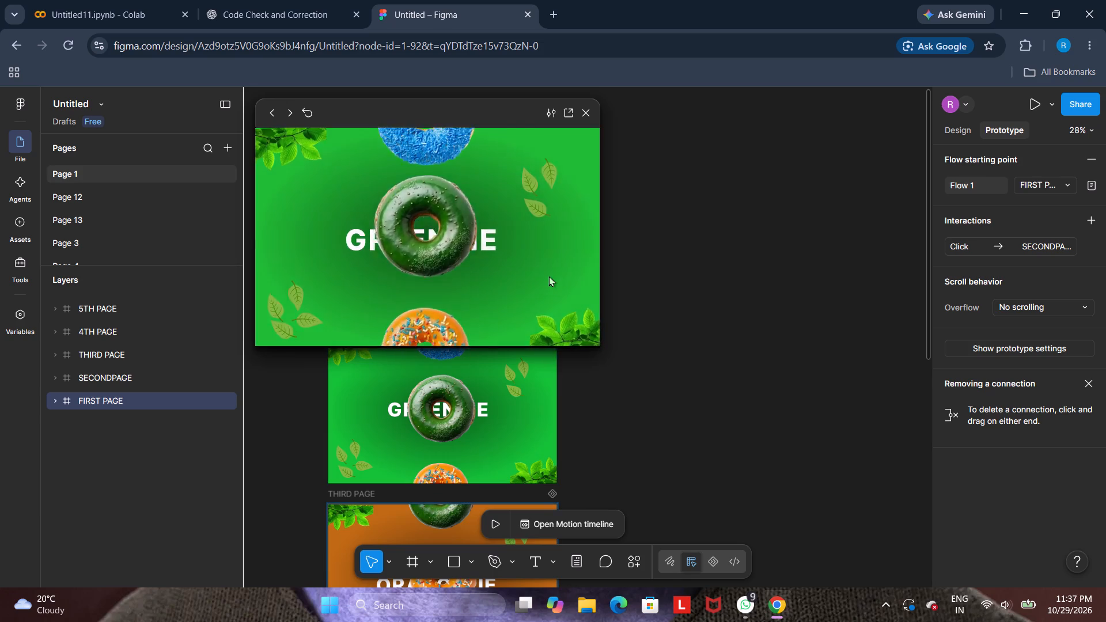
key(Right)
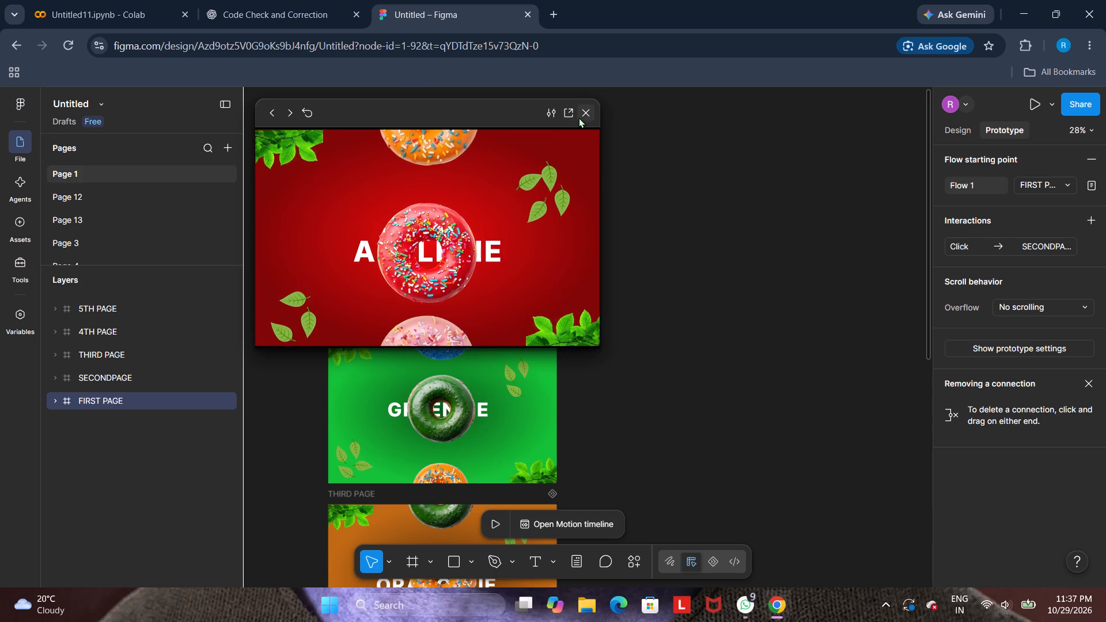
click(579, 117)
click(676, 210)
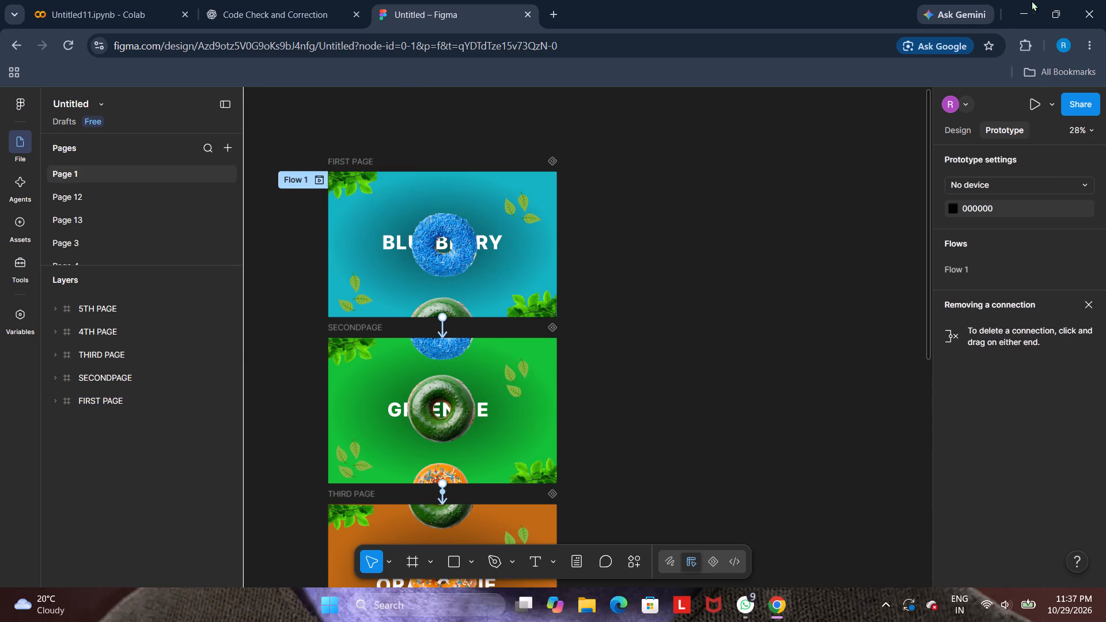
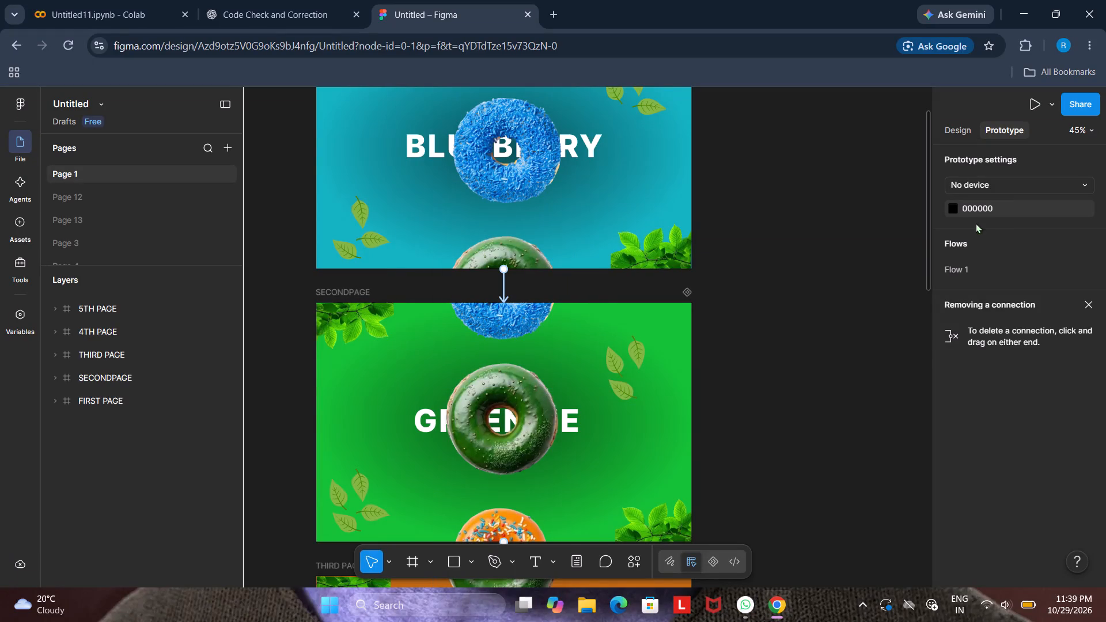
Open the prototype preview in its own tab, check the Wi-Fi connection, and reload the preview page.
click(1028, 107)
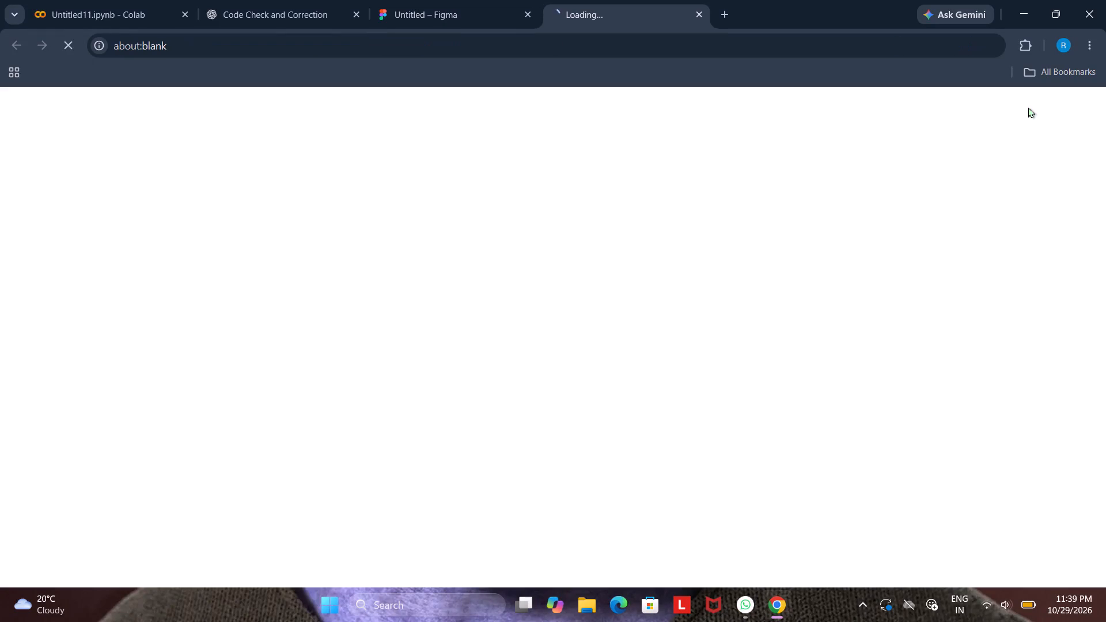
scroll(658, 197, left, 2)
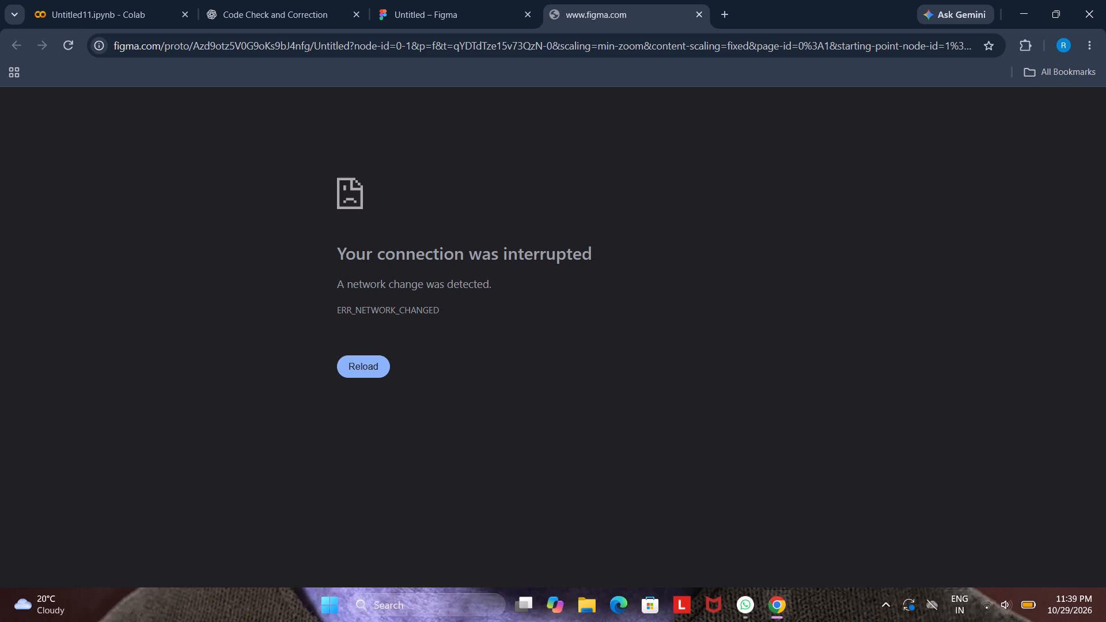
click(1023, 621)
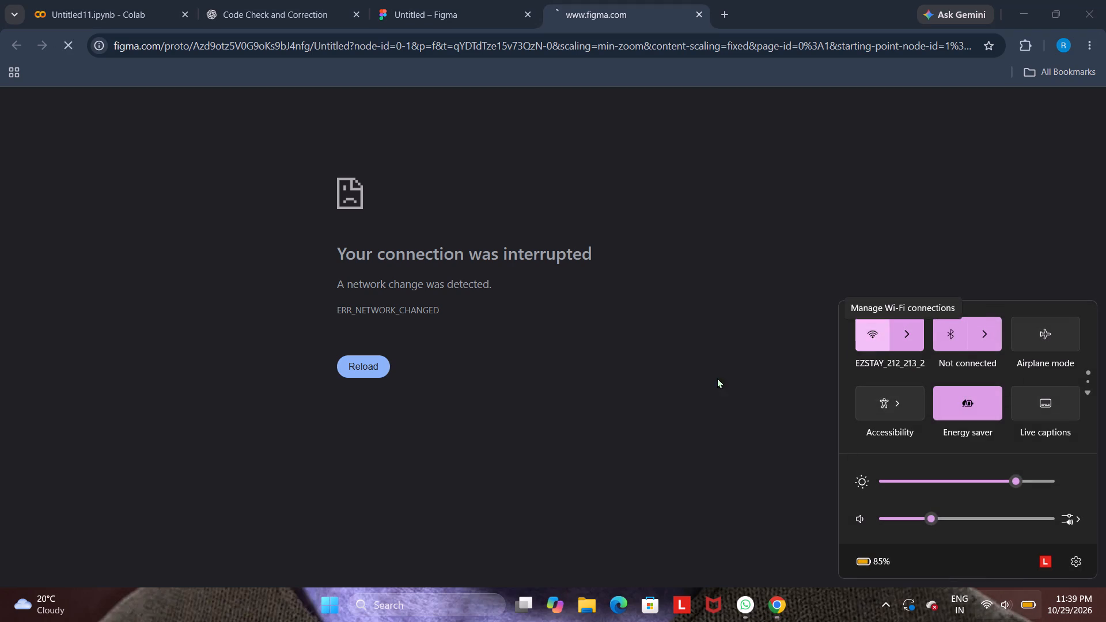
click(517, 438)
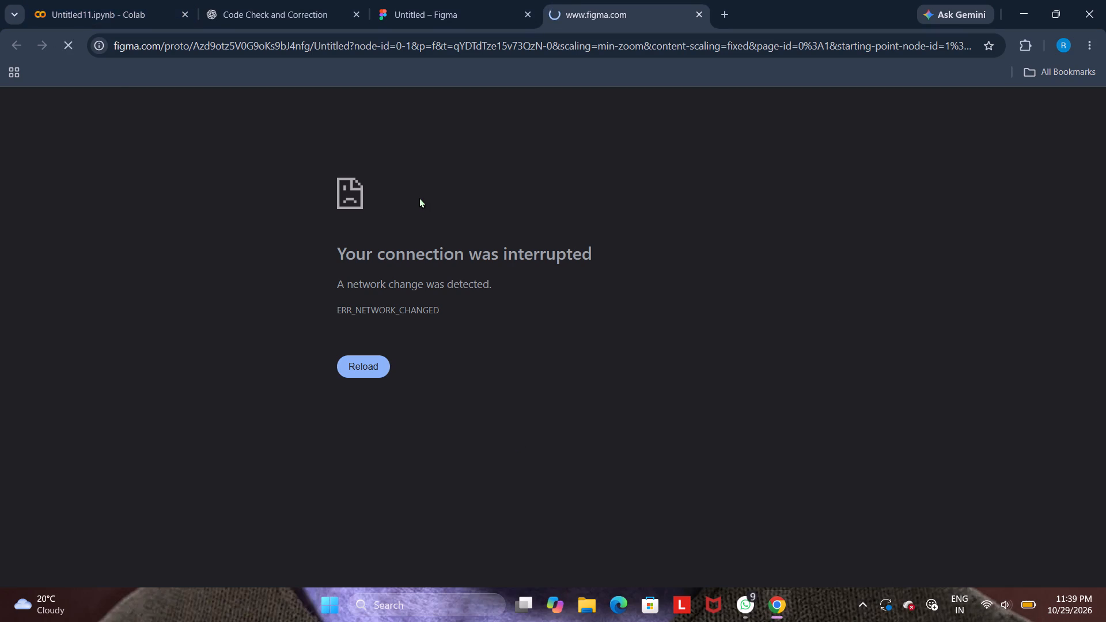
key(ctrl+r)
key(ctrl+r)
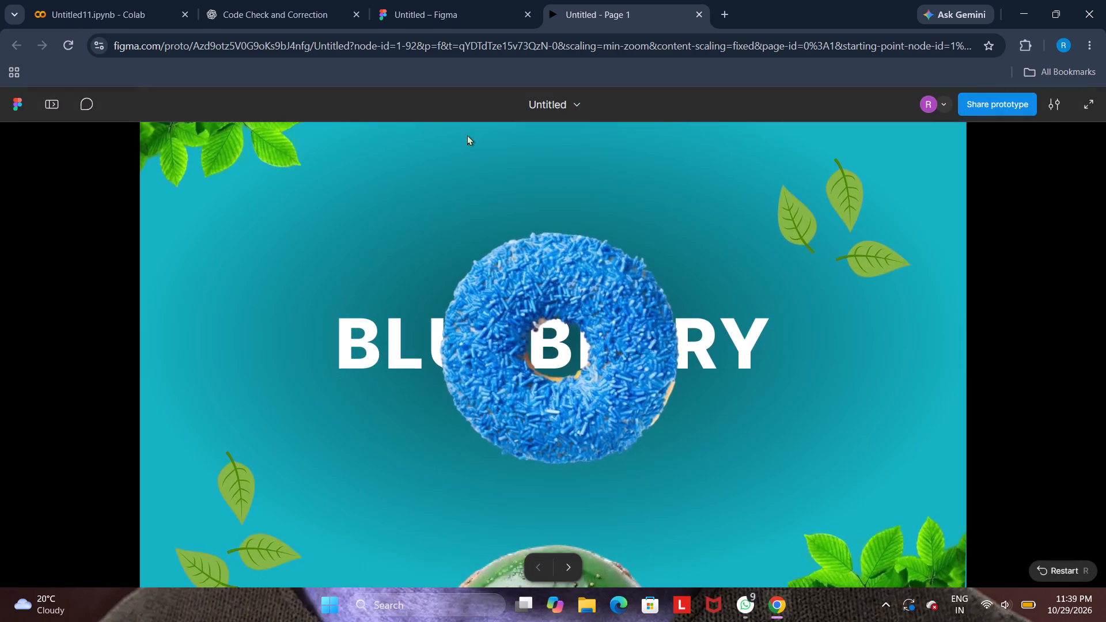
Advance through the donut slides from BLUEBERRY to the pink strawberry slide, and return to the design file.
key(Right)
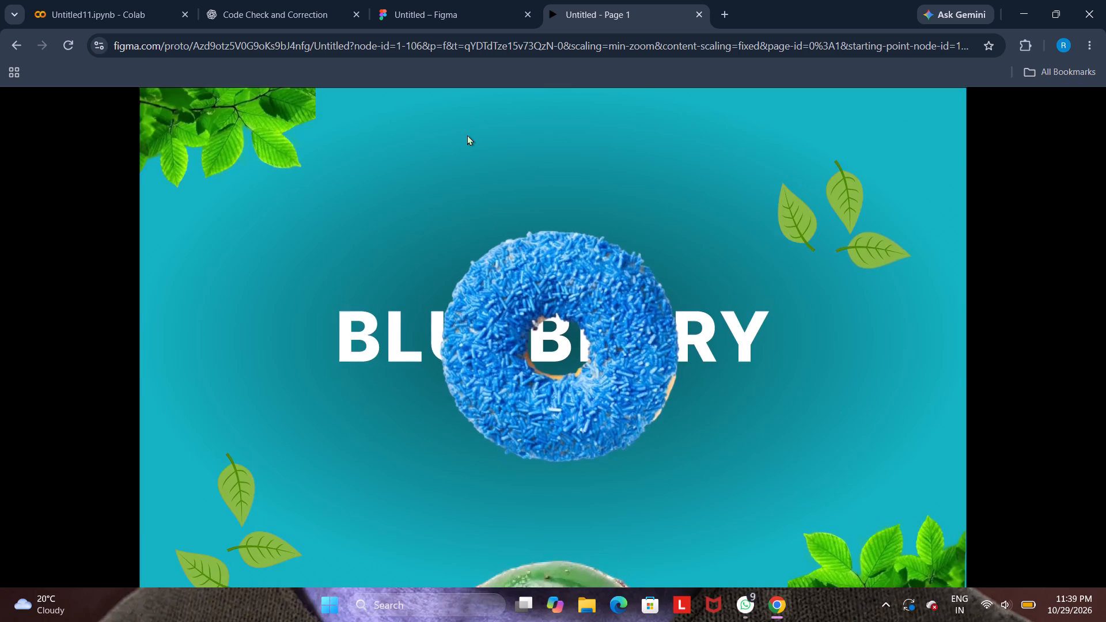
key(Right)
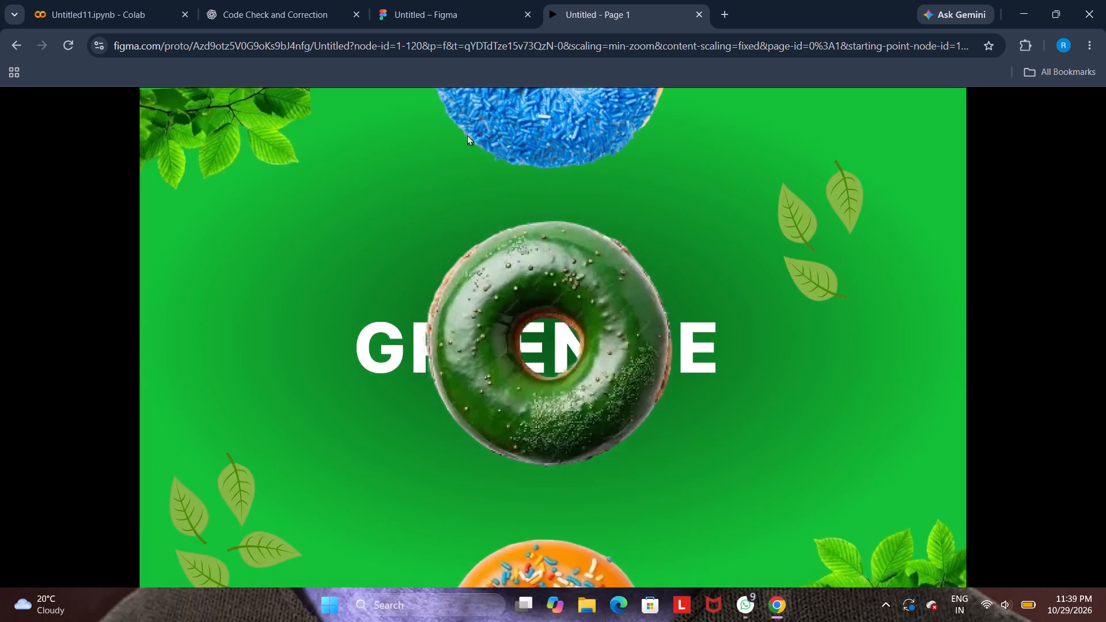
key(Right)
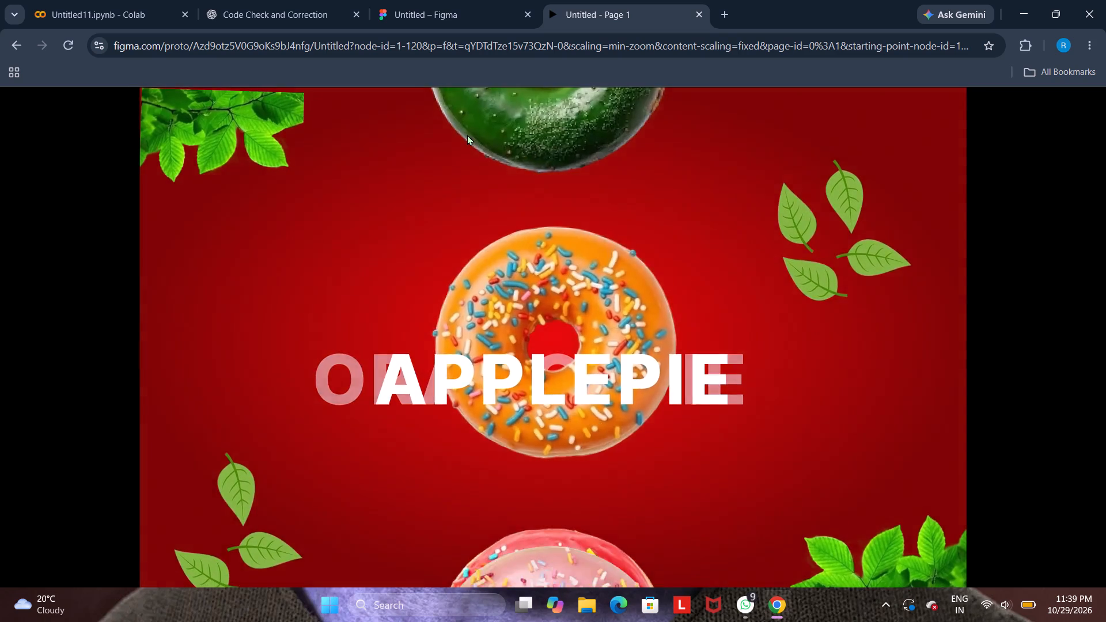
key(Right)
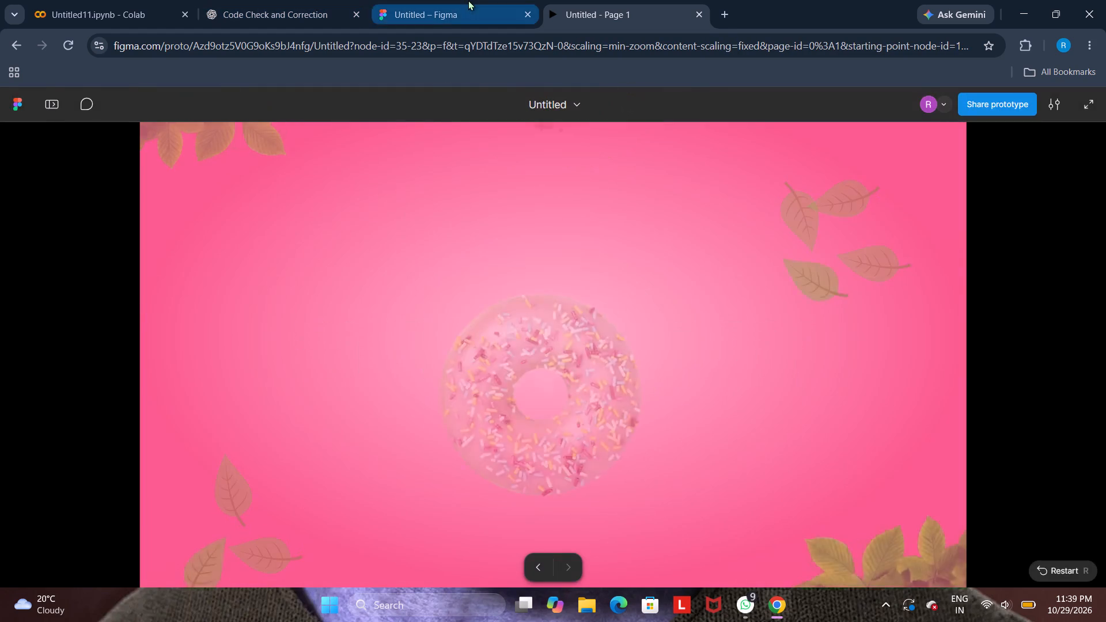
click(468, 0)
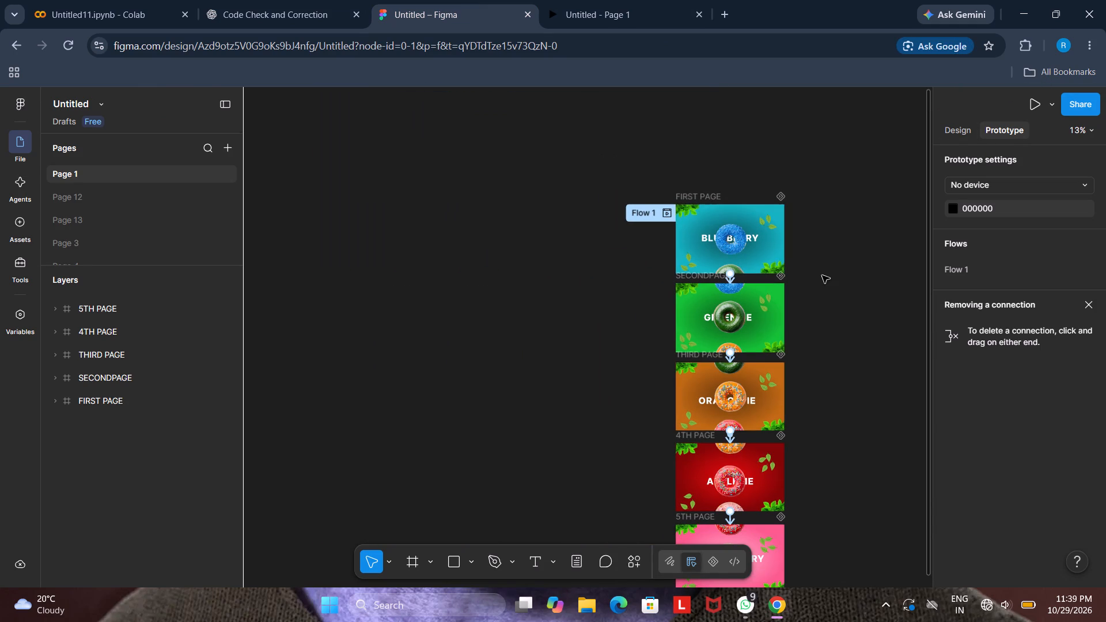
Copy the pink strawberry donut image from 5TH PAGE and paste it onto FIRST PAGE.
key(Right)
key(Right)
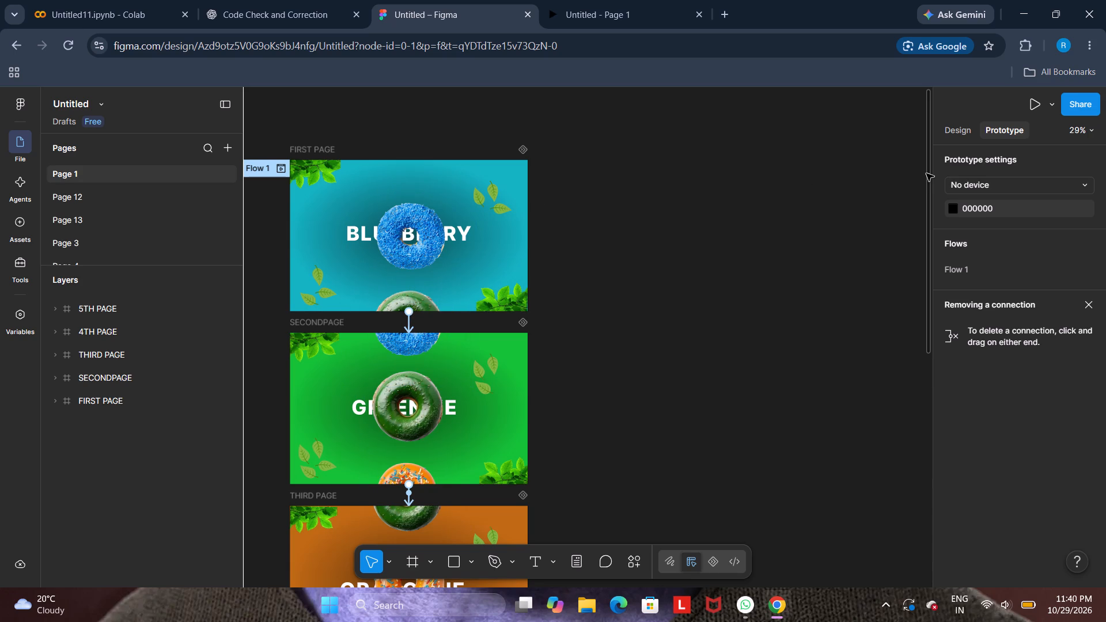
drag(918, 186, 931, 216)
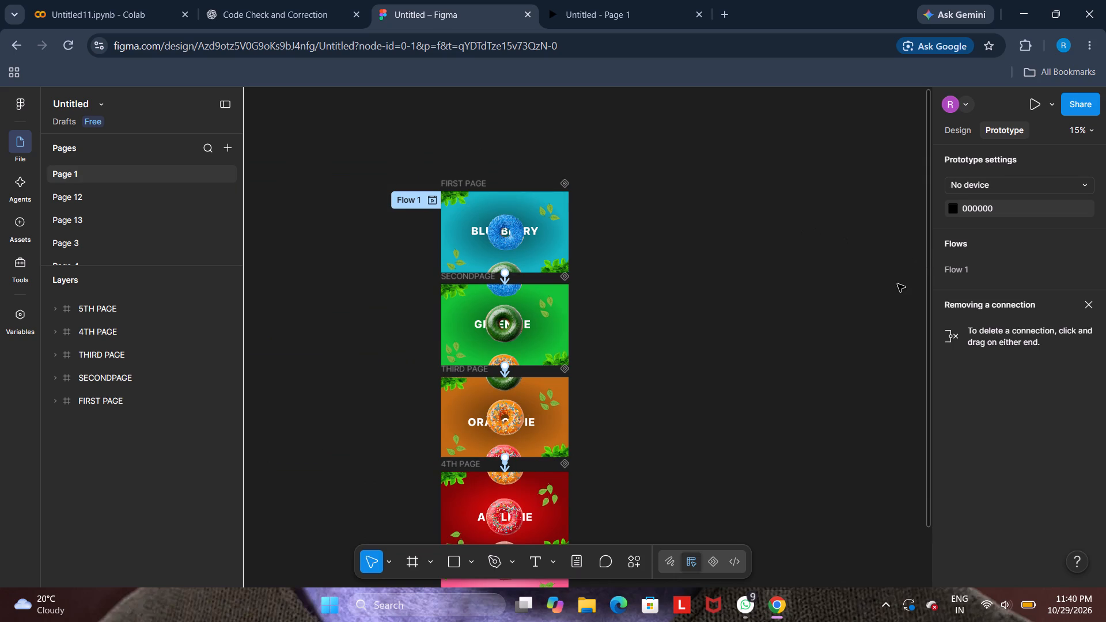
key(Down)
key(Down)
key(Down)
key(Down)
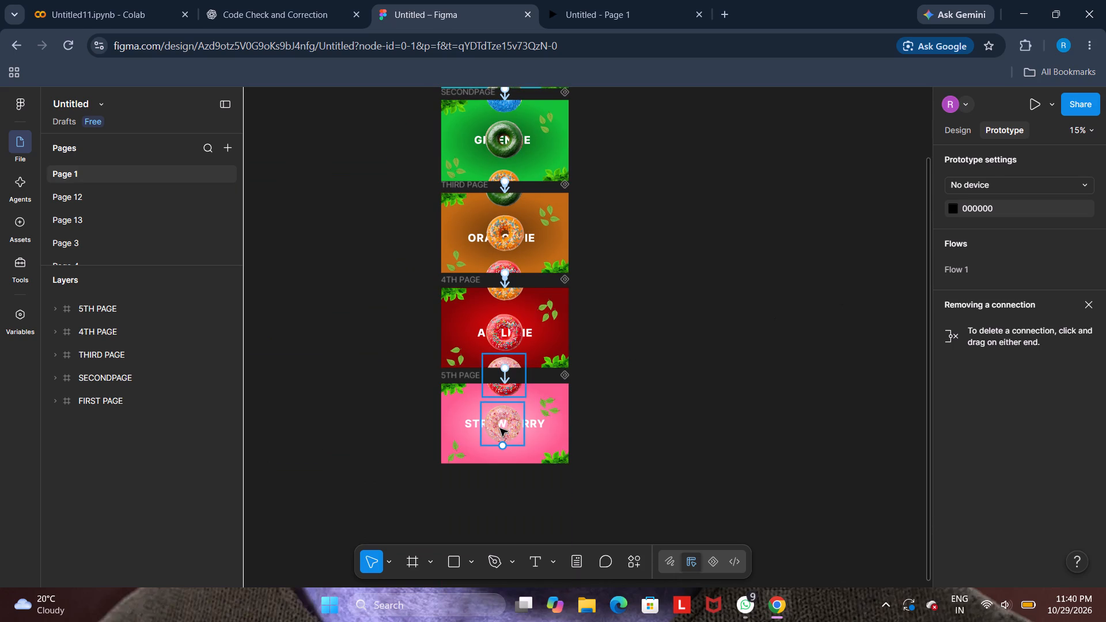
right_click(500, 428)
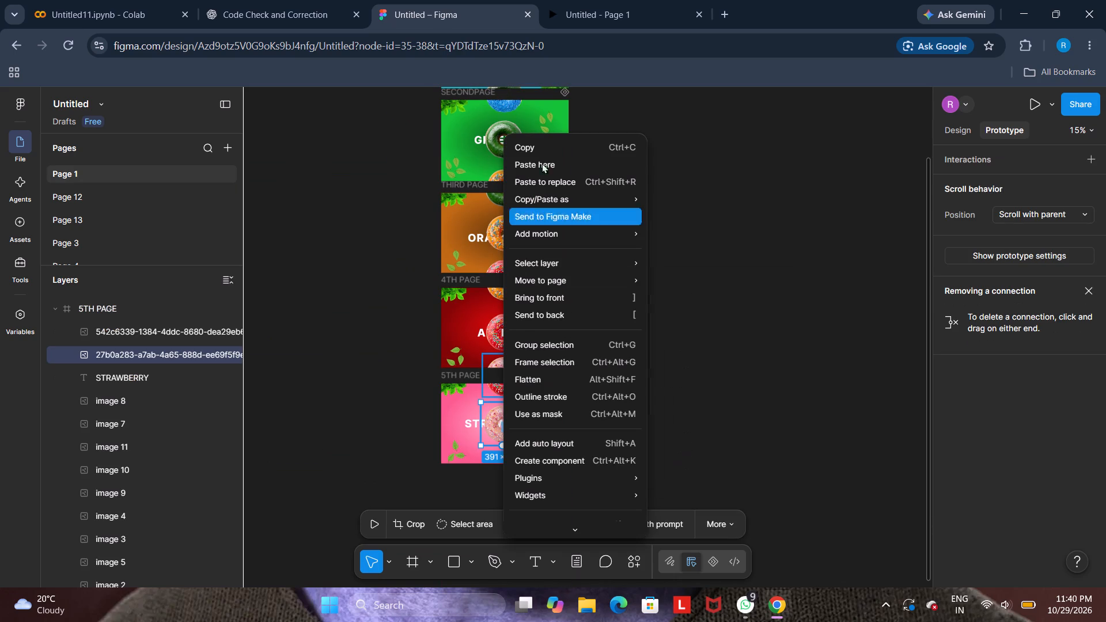
click(551, 144)
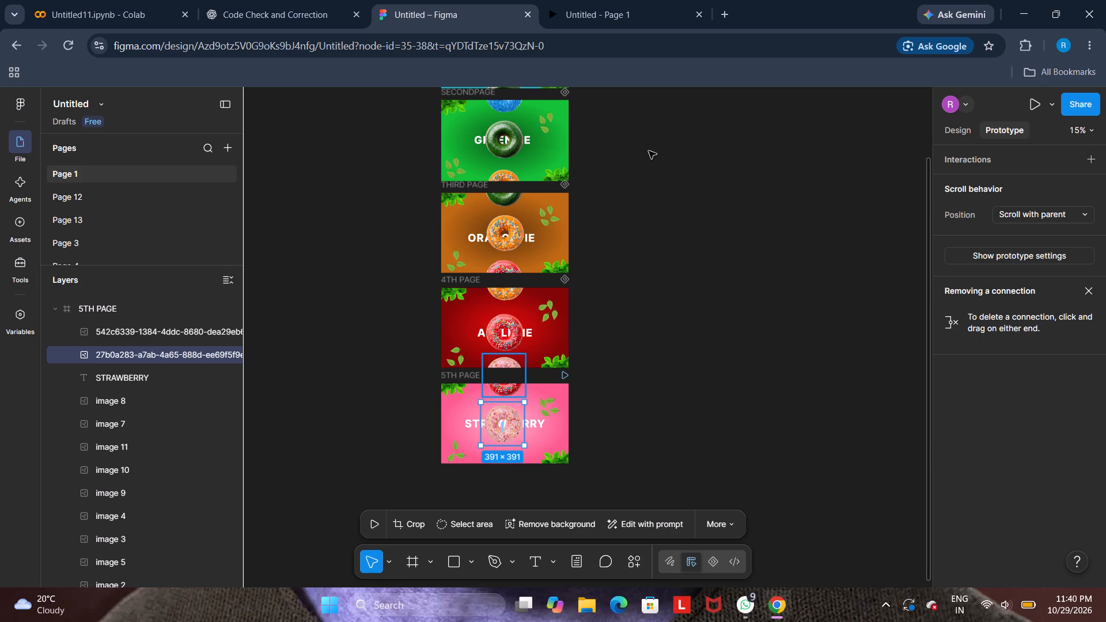
key(Up)
click(649, 151)
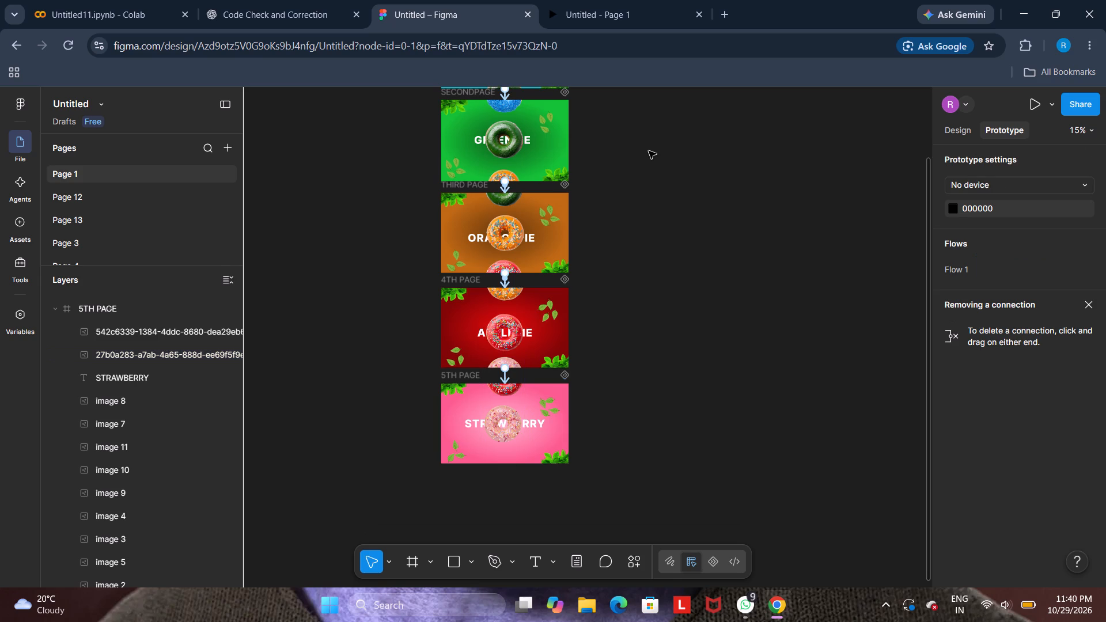
key(Up)
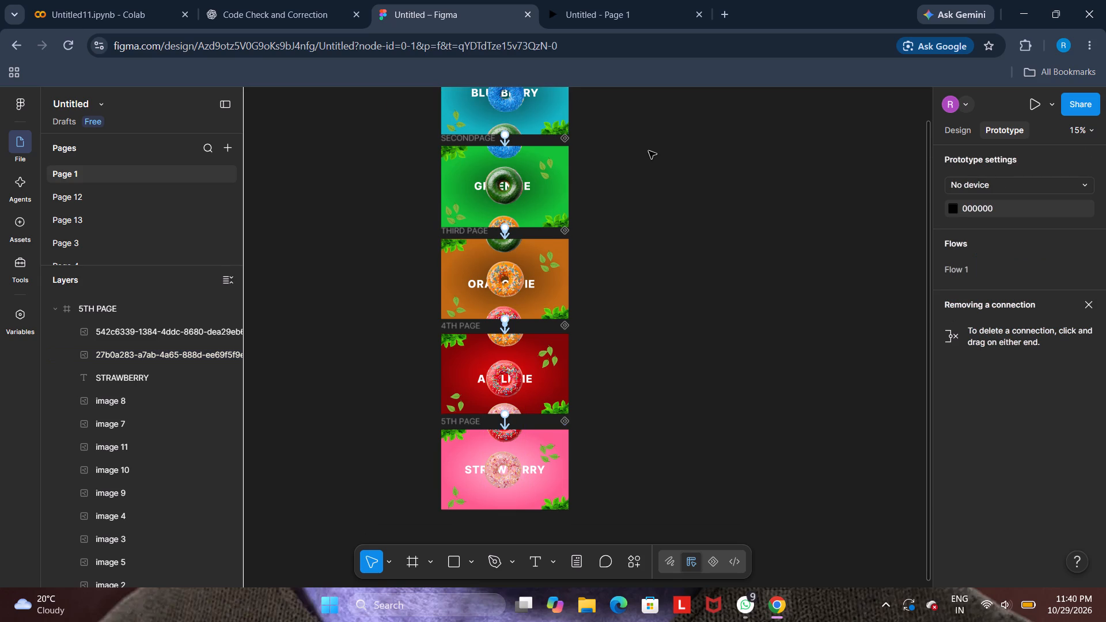
key(Up)
key(Up)
key(Up)
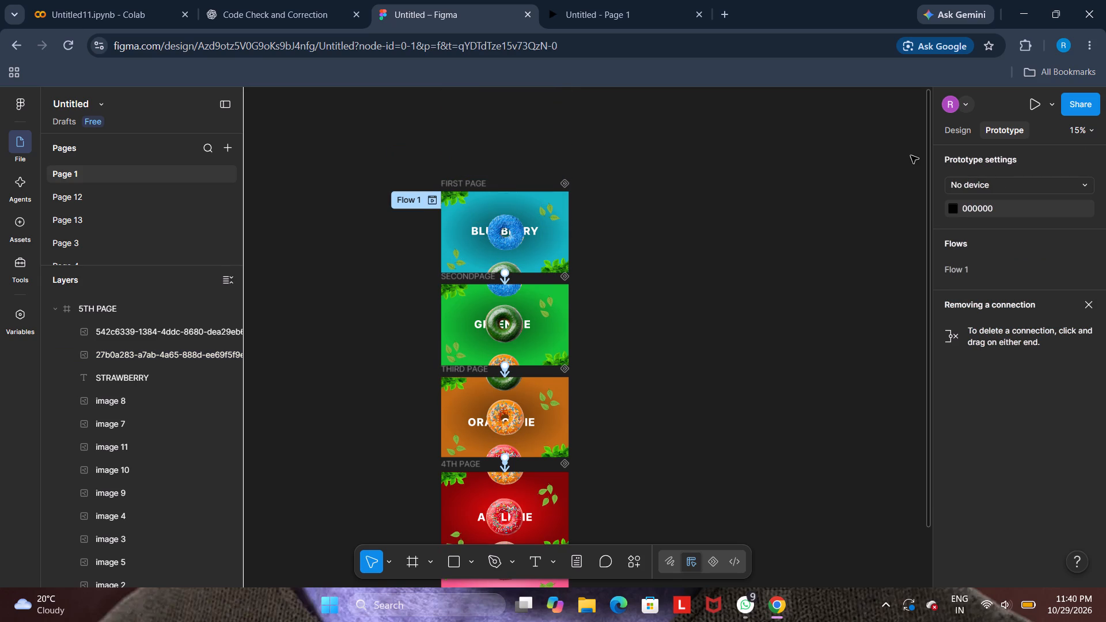
click(960, 134)
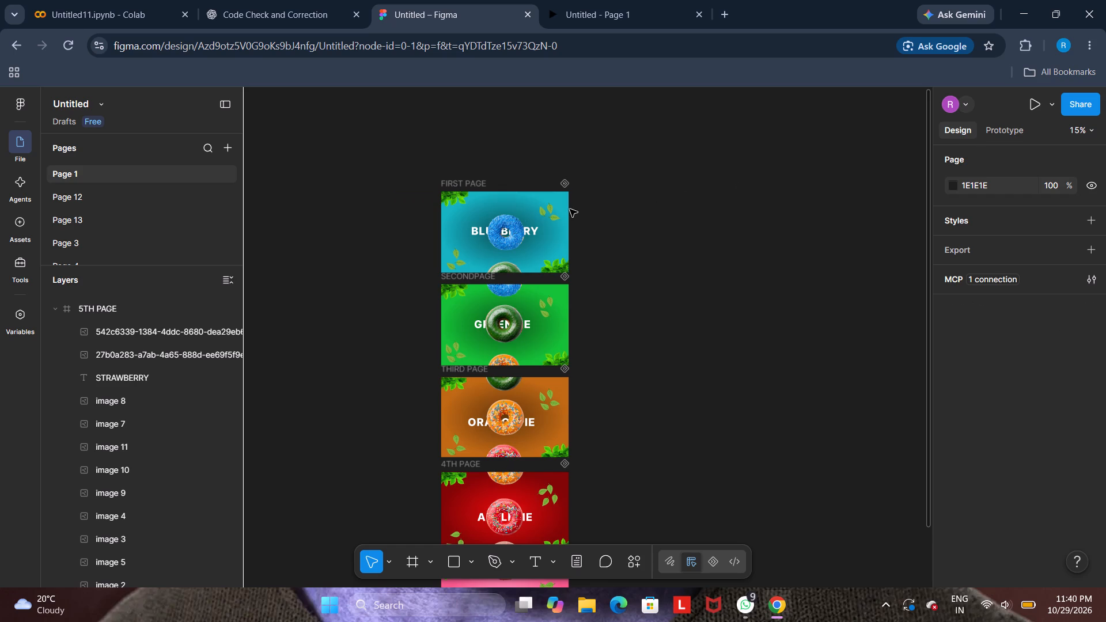
right_click(502, 204)
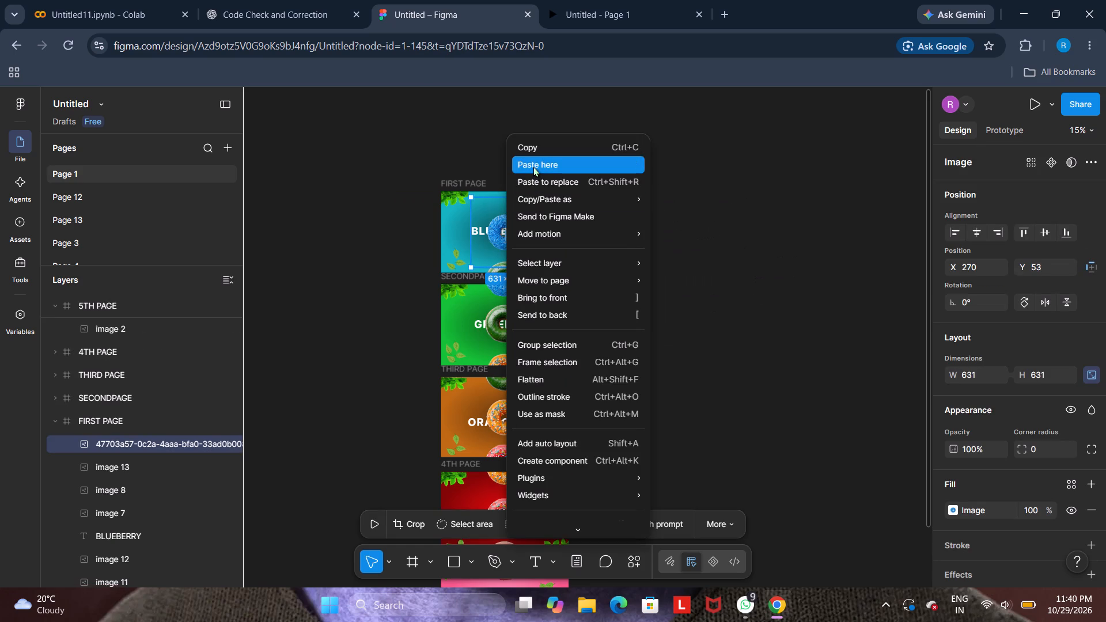
click(533, 166)
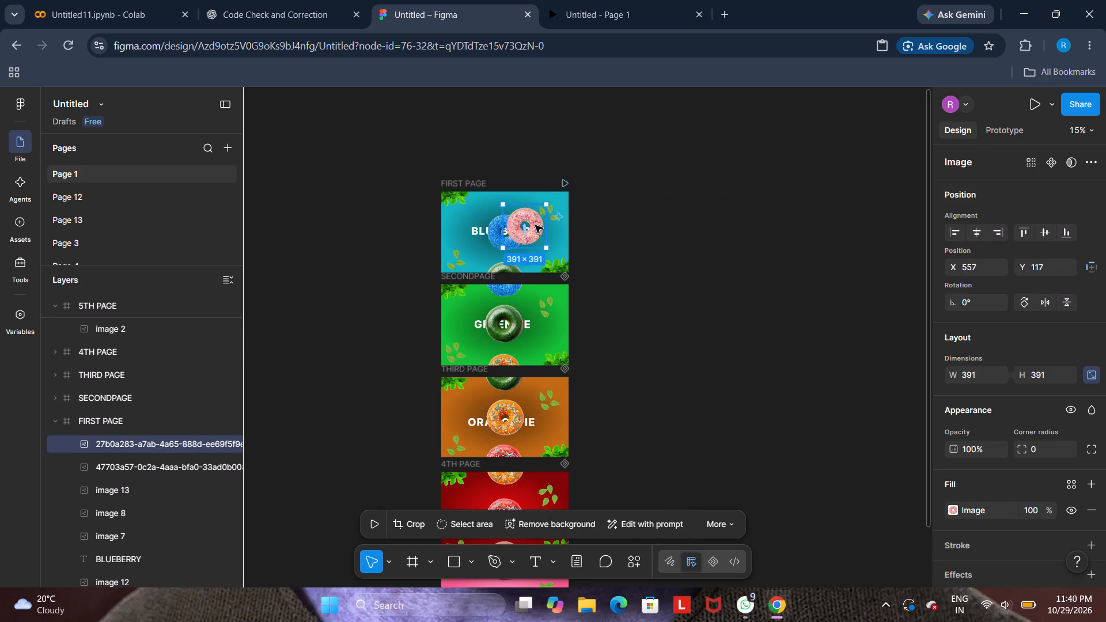
Move the pasted pink donut to the top edge of FIRST PAGE, above the blueberry donut, at about X 390, Y -219.
drag(535, 225, 516, 198)
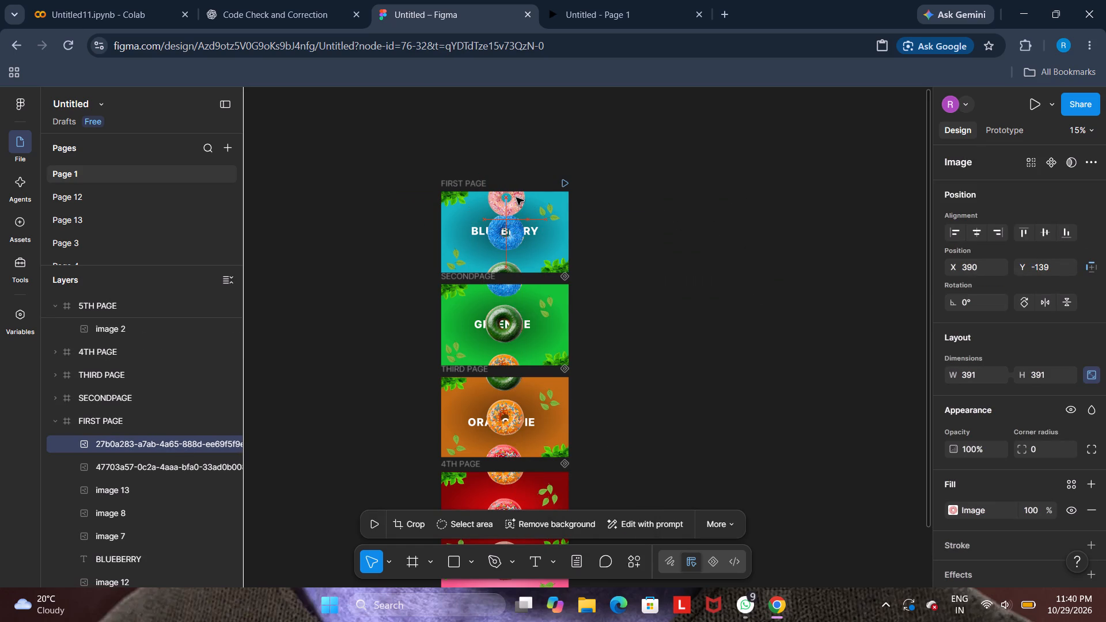
drag(516, 198, 517, 202)
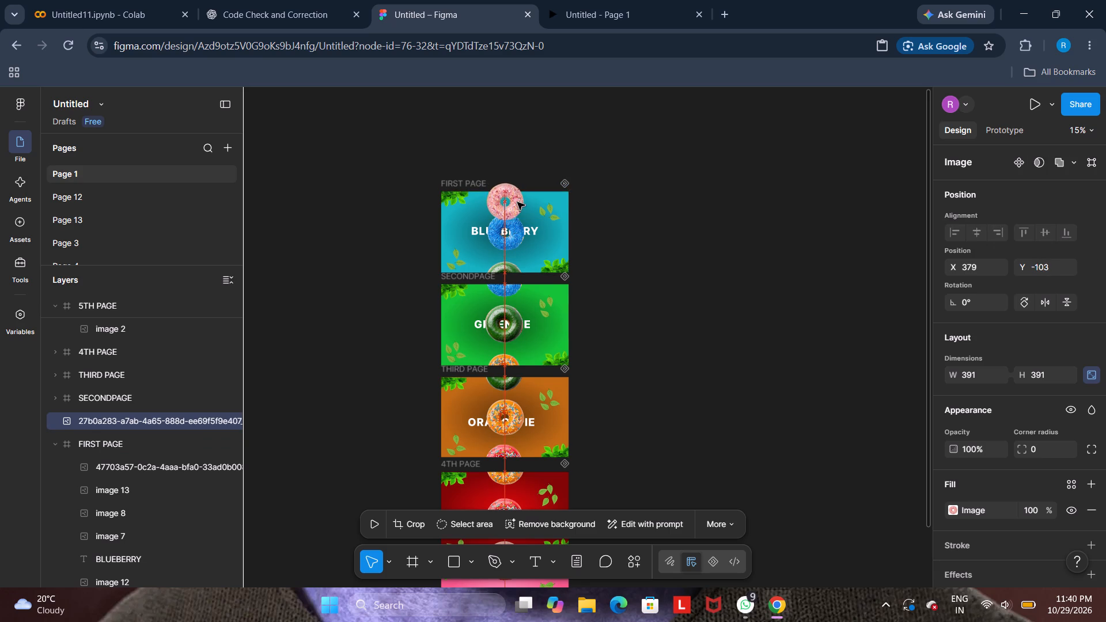
drag(517, 202, 517, 200)
key(Up)
key(Up)
key(Up)
key(Up)
key(Up)
key(Up)
key(Up)
key(Up)
key(Up)
key(Up)
key(Up)
key(Up)
key(Up)
key(Up)
key(Up)
key(Up)
key(Up)
key(Up)
key(Up)
key(Up)
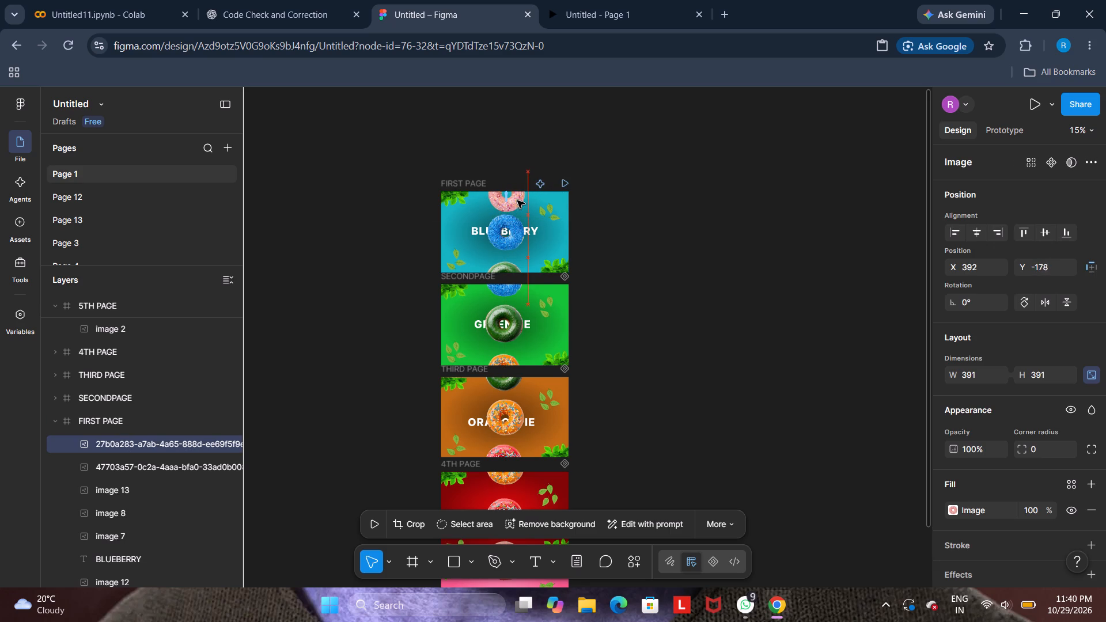
key(Left)
key(Left)
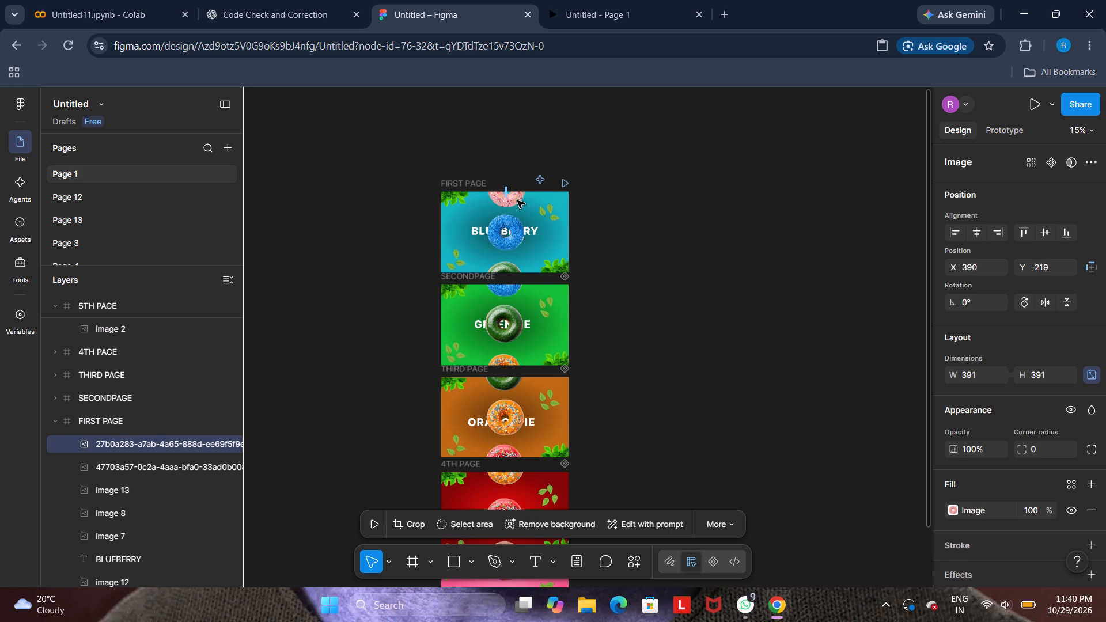
Nudge the pink donut further left and up on FIRST PAGE to X 374, Y -252.
key(Left)
key(Left)
key(Left)
key(Left)
key(Left)
key(Left)
key(Left)
key(Left)
key(Left)
key(Left)
key(Left)
key(Left)
key(Left)
key(Left)
key(Left)
key(Left)
key(Up)
key(Up)
key(Up)
key(Up)
key(Up)
key(Up)
key(Up)
key(Up)
key(Up)
key(Up)
key(Up)
key(Up)
key(Up)
key(Up)
key(Up)
key(Up)
key(Up)
key(Up)
key(Up)
key(Up)
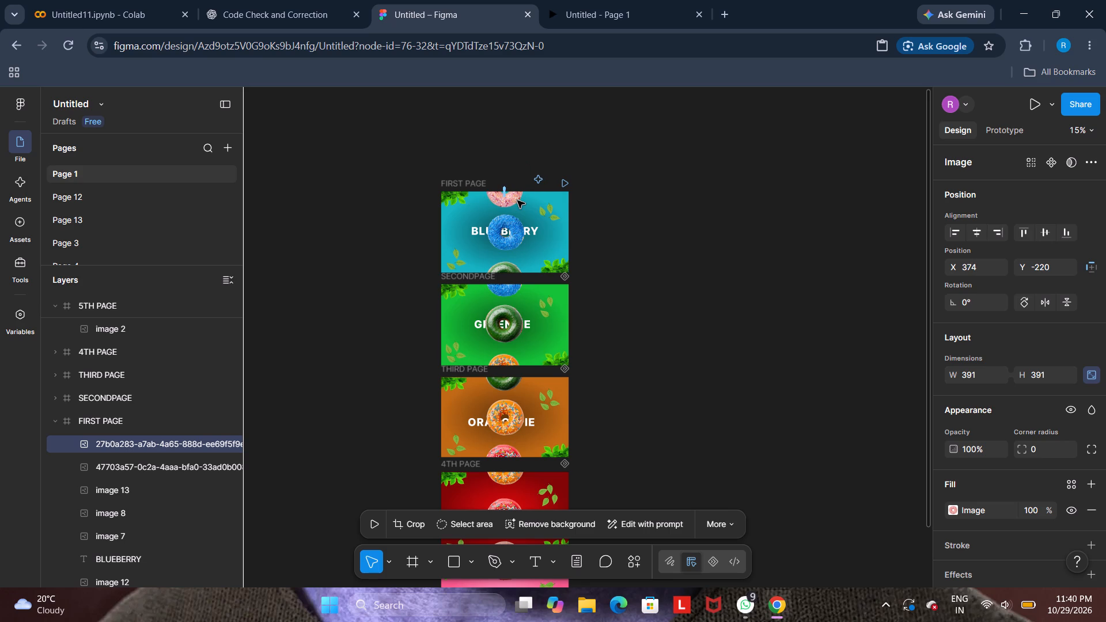
key(Up)
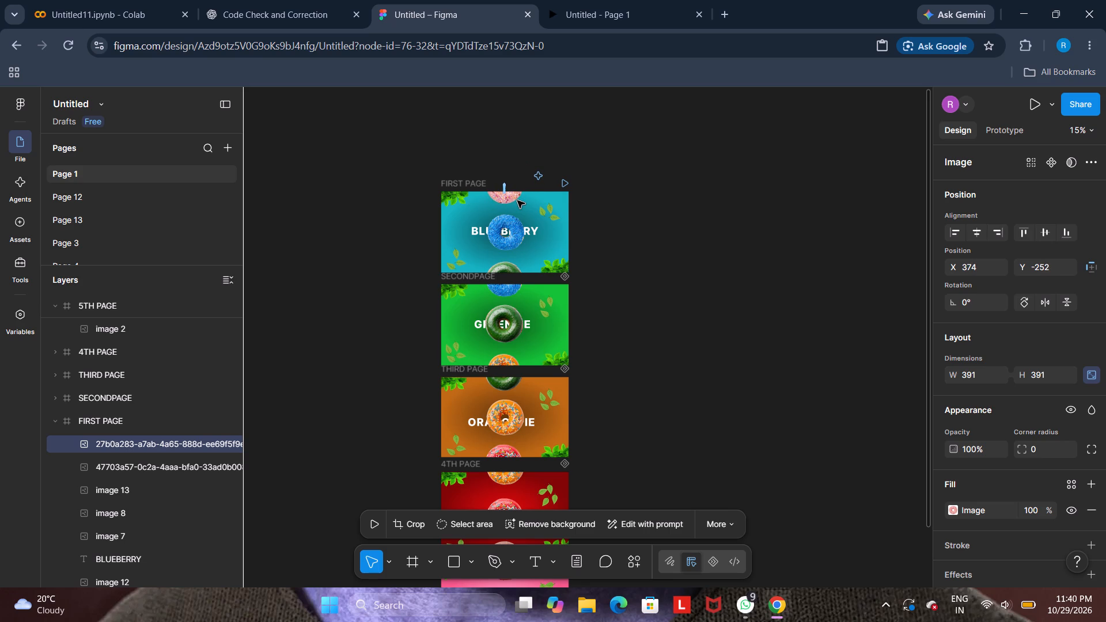
Nudge the pink donut right to X 394 so it lines up above the blueberry donut.
key(Right)
key(Right)
key(Right)
key(Right)
key(Right)
key(Right)
key(Right)
key(Right)
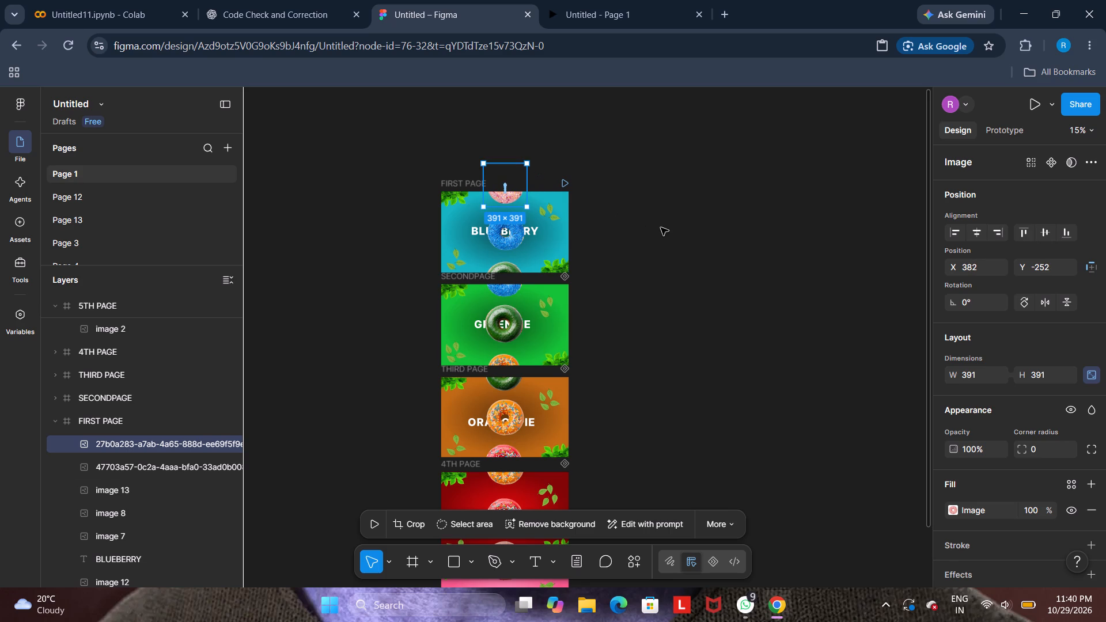
key(Right)
key(Right)
key(Right)
key(Right)
key(Right)
key(Right)
key(Right)
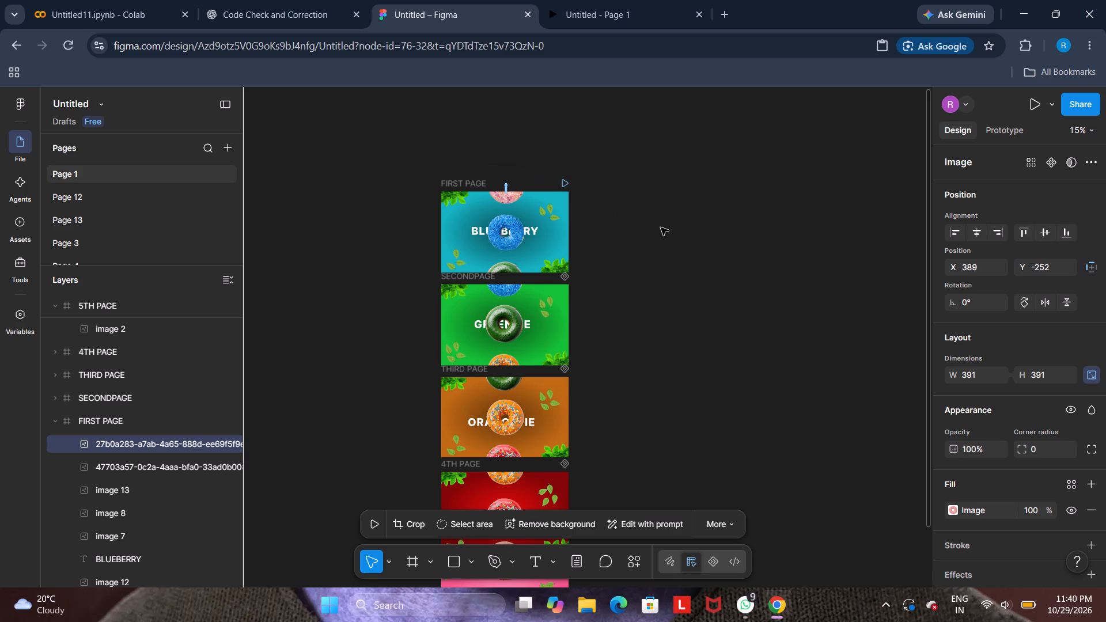
key(Right)
key(Right)
key(Right)
key(Right)
key(Right)
Set the animation of the on-click connection from FIRST PAGE to SECONDPAGE to Push.
click(785, 201)
click(1003, 135)
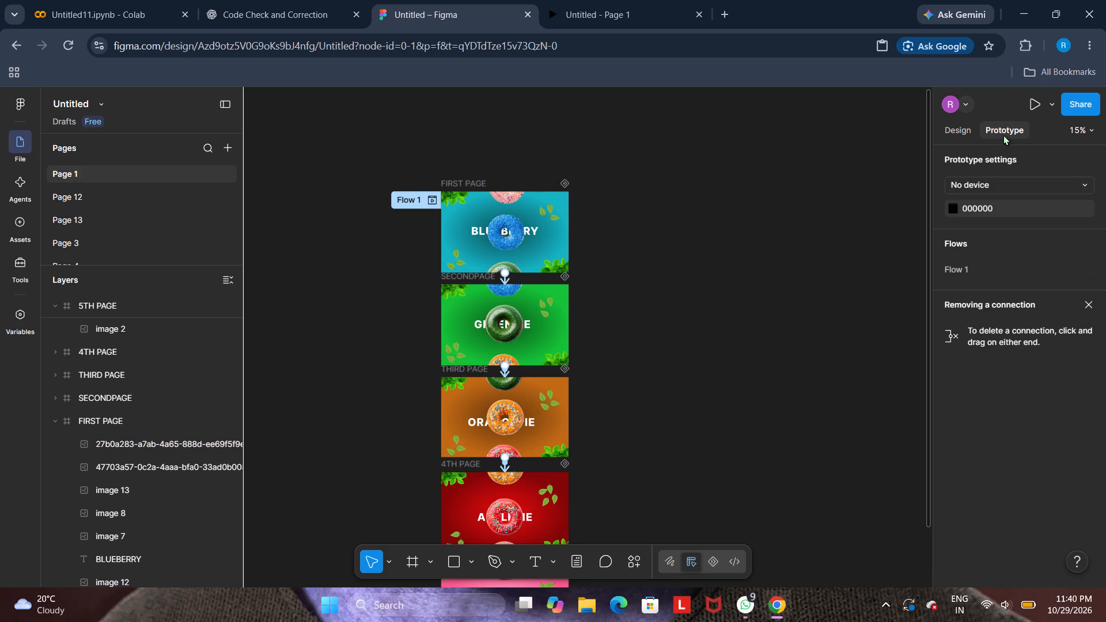
right_click(502, 273)
click(502, 273)
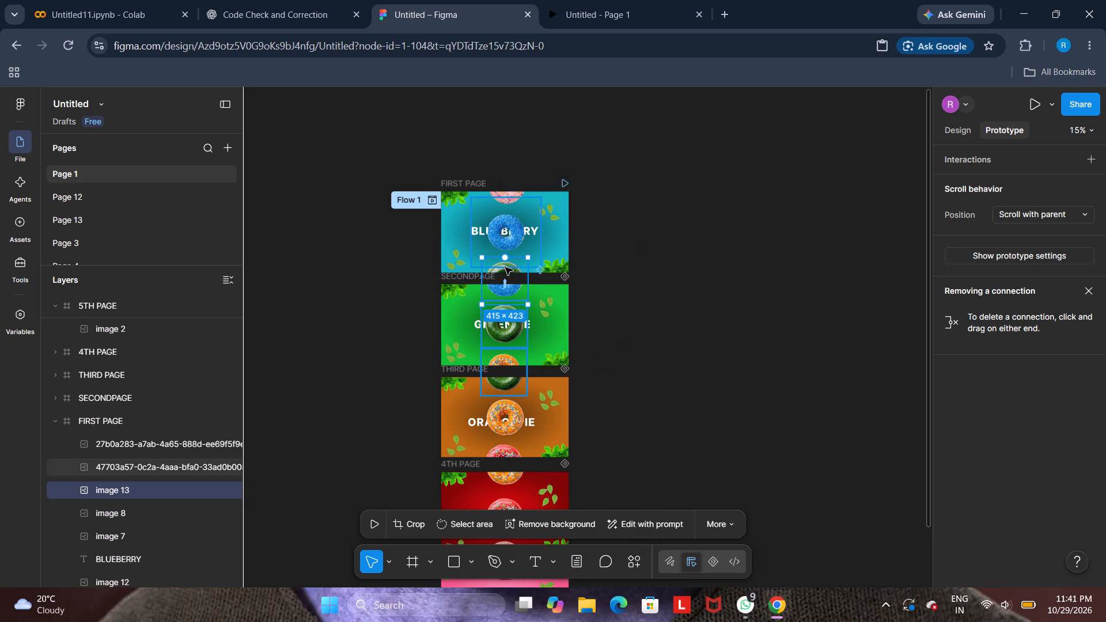
click(669, 234)
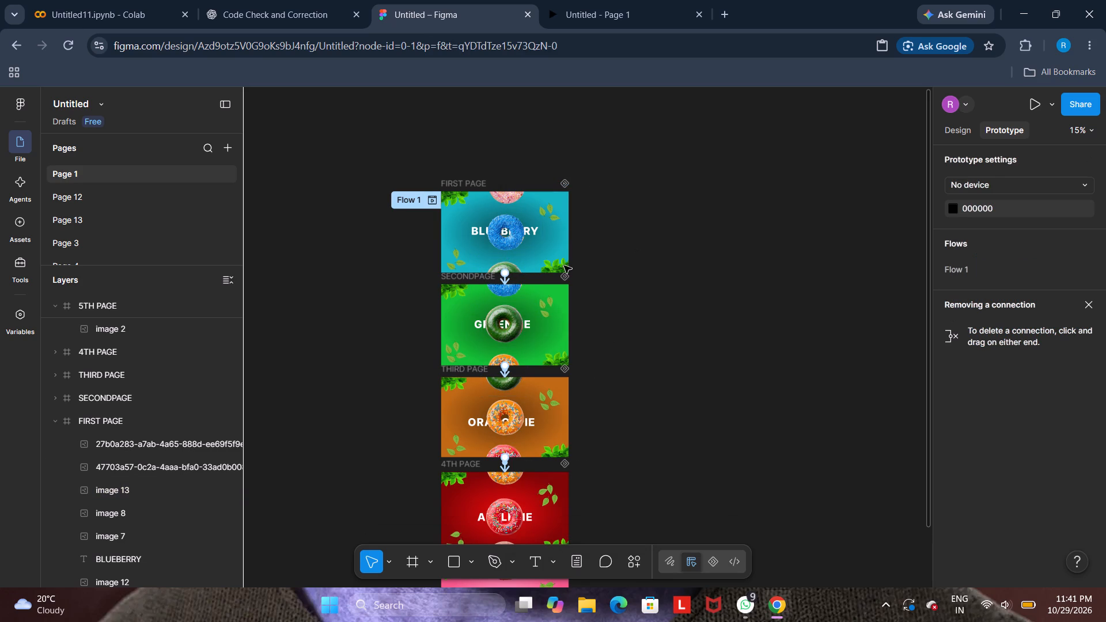
right_click(506, 279)
click(506, 279)
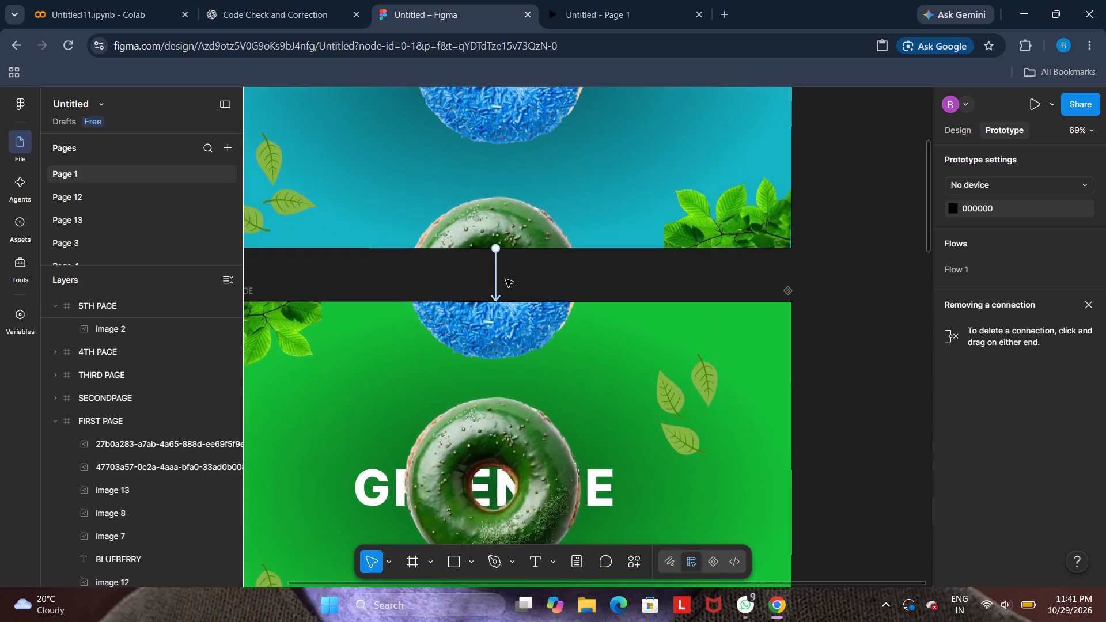
right_click(491, 279)
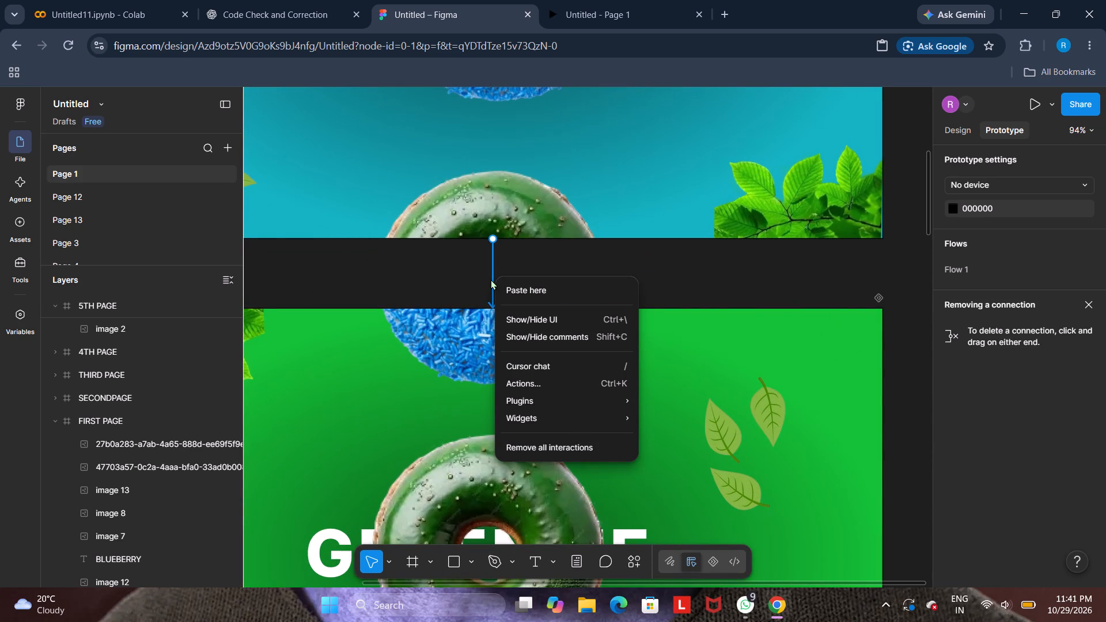
click(491, 279)
double_click(491, 279)
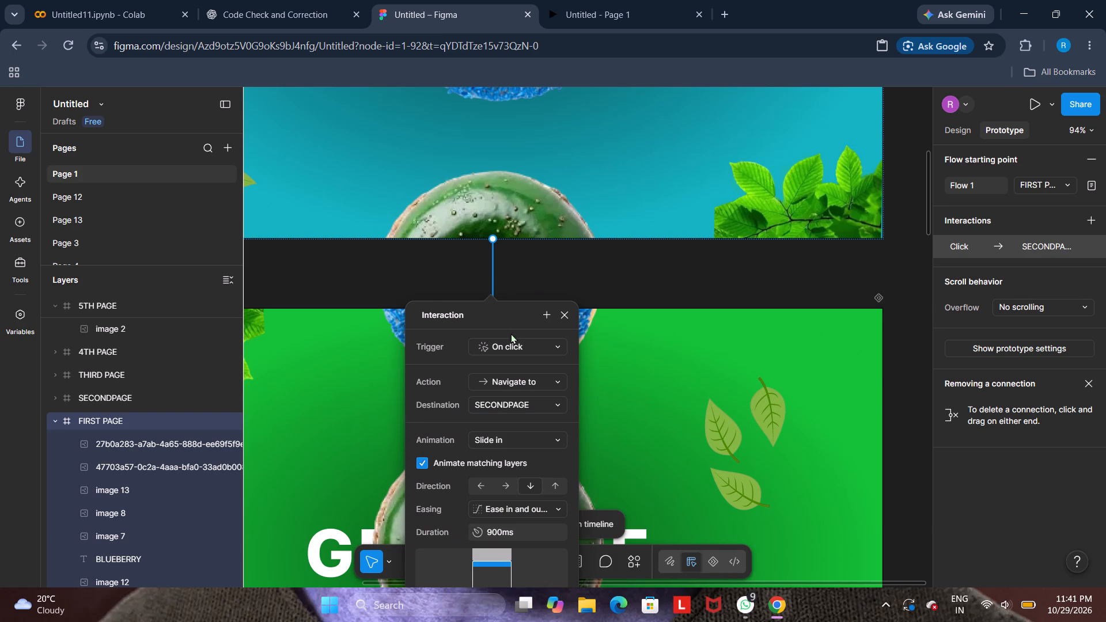
click(521, 438)
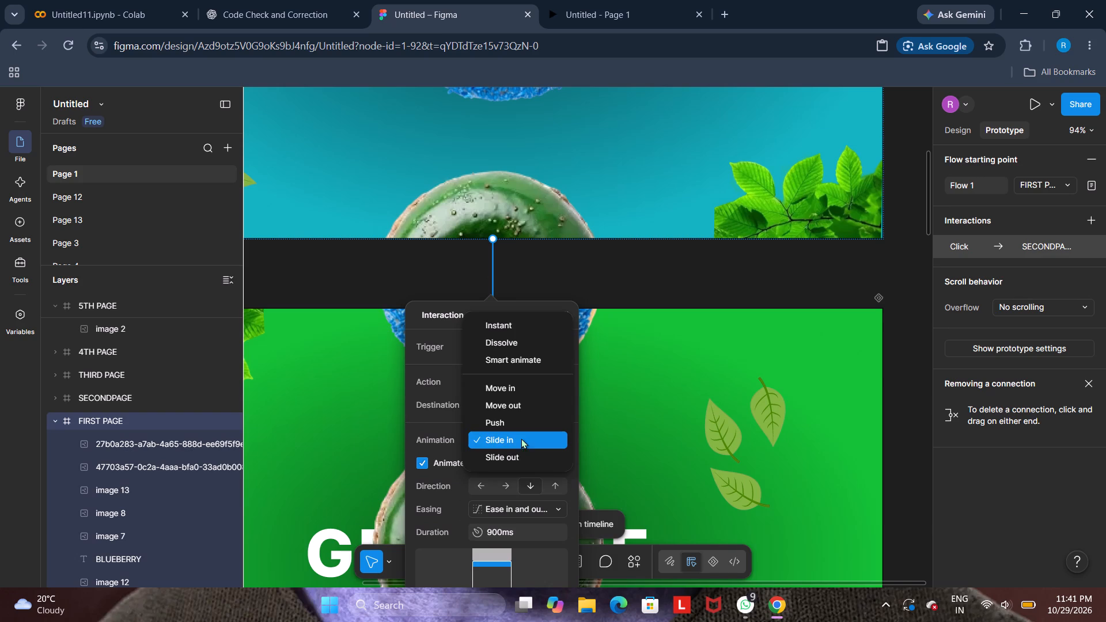
click(520, 422)
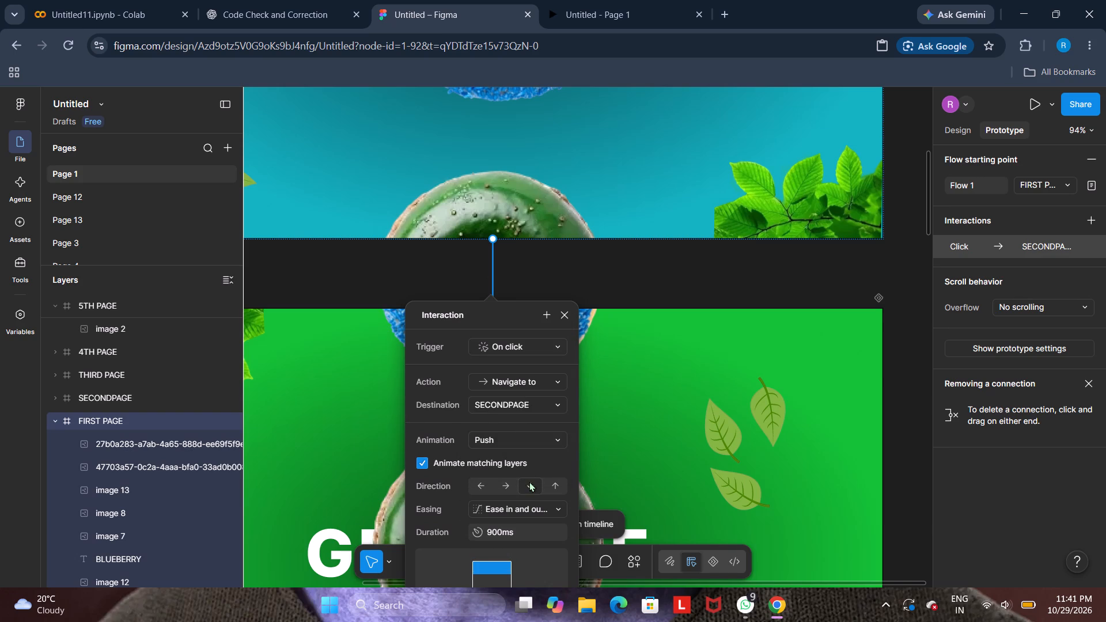
click(805, 279)
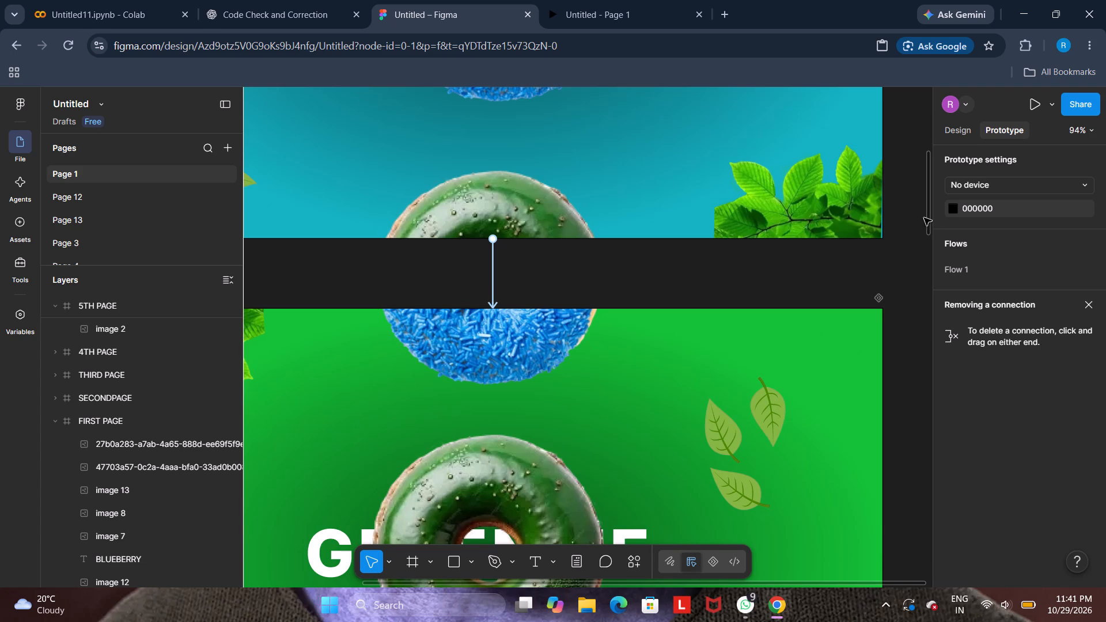
Set the animation of the on-drag connection from SECONDPAGE to THIRD PAGE to Push.
drag(927, 219, 930, 299)
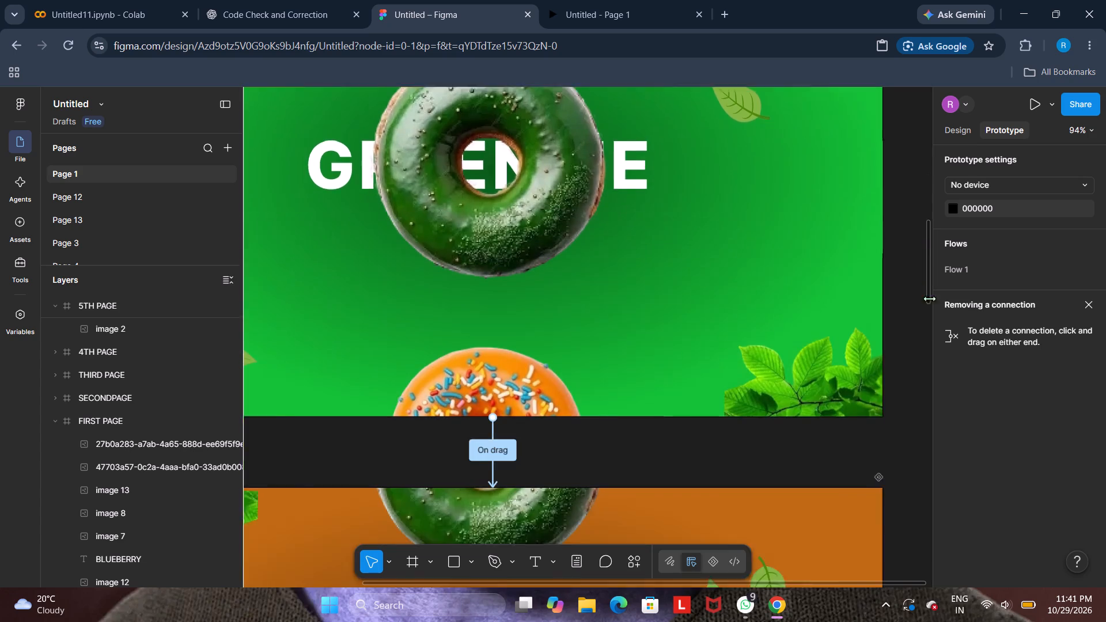
drag(930, 299, 930, 306)
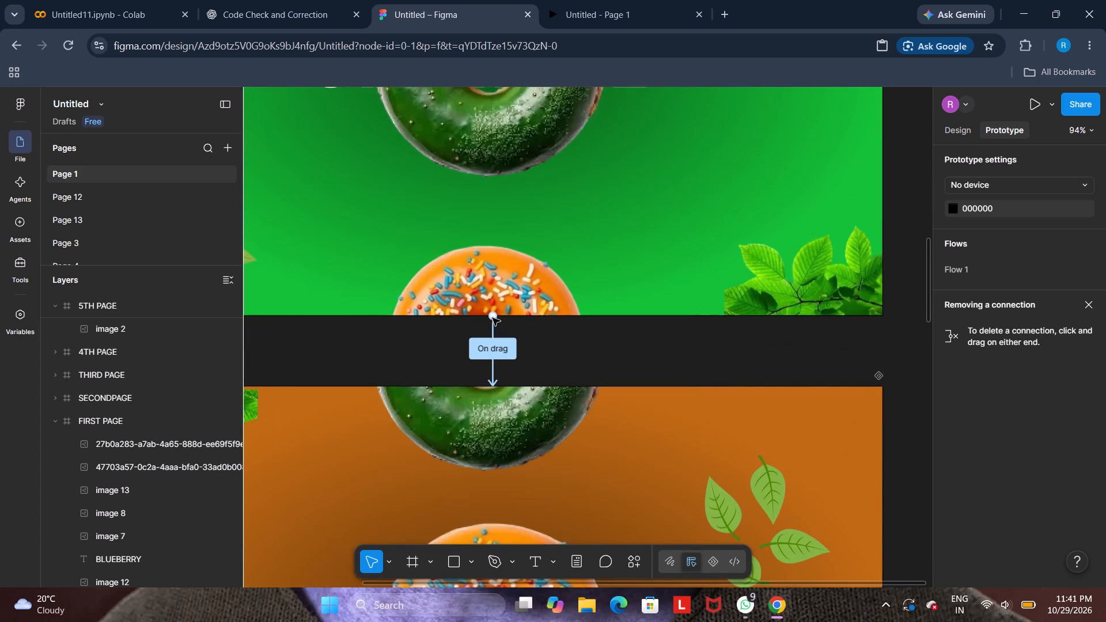
right_click(493, 333)
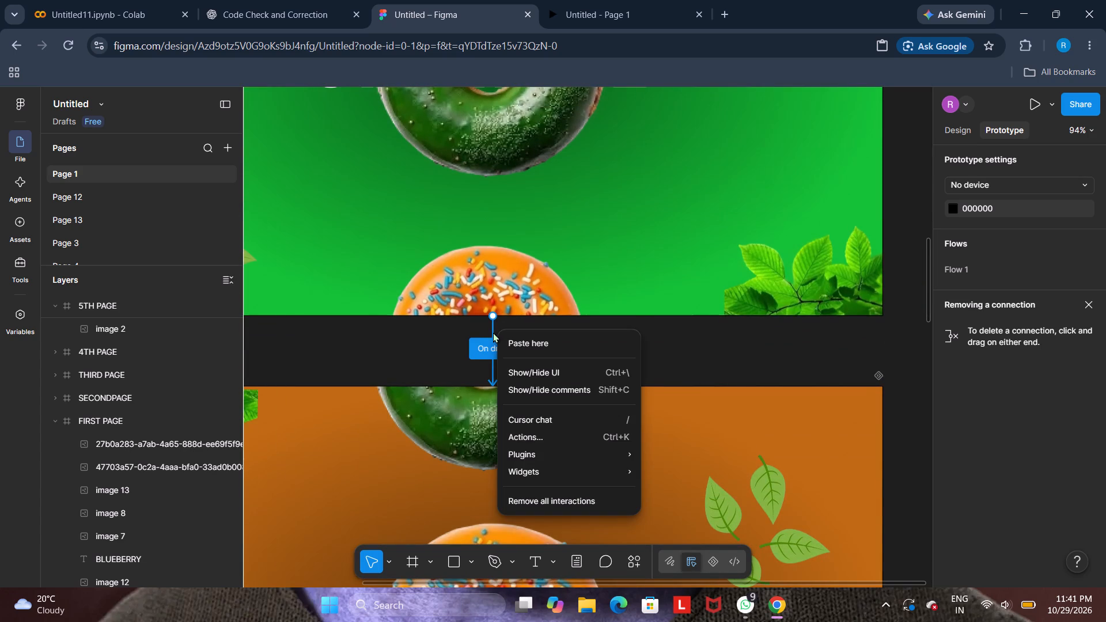
click(493, 332)
click(493, 332)
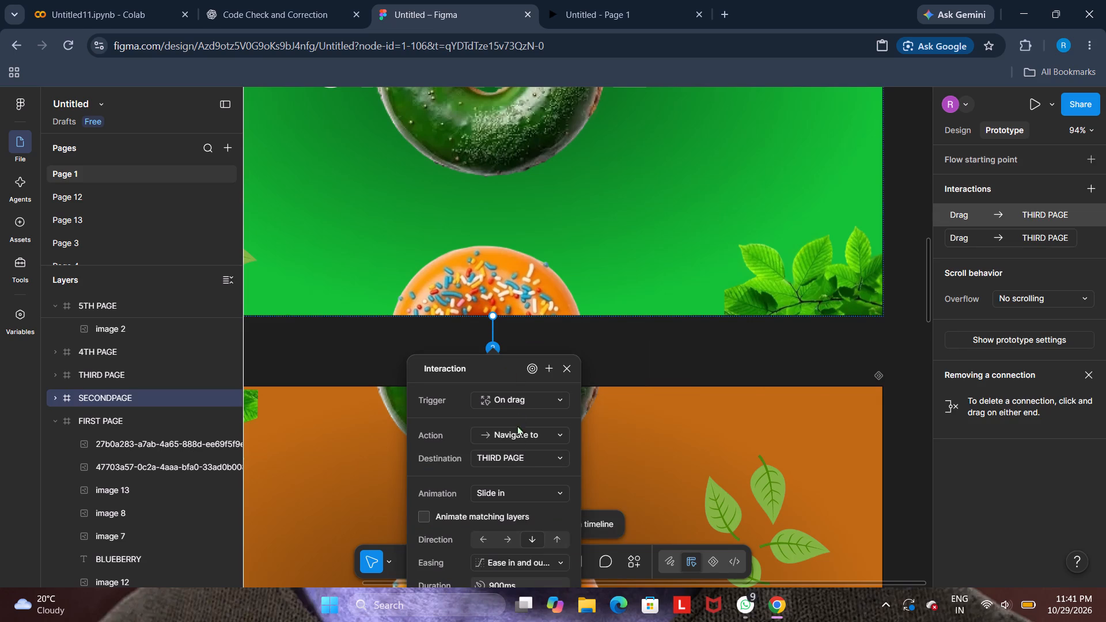
click(504, 491)
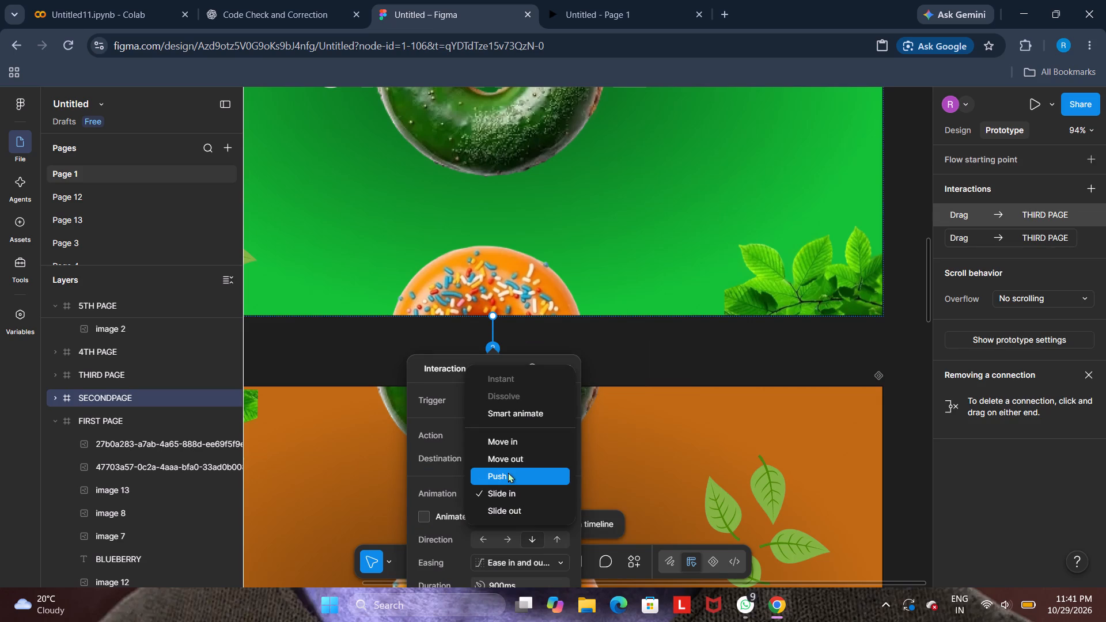
click(508, 472)
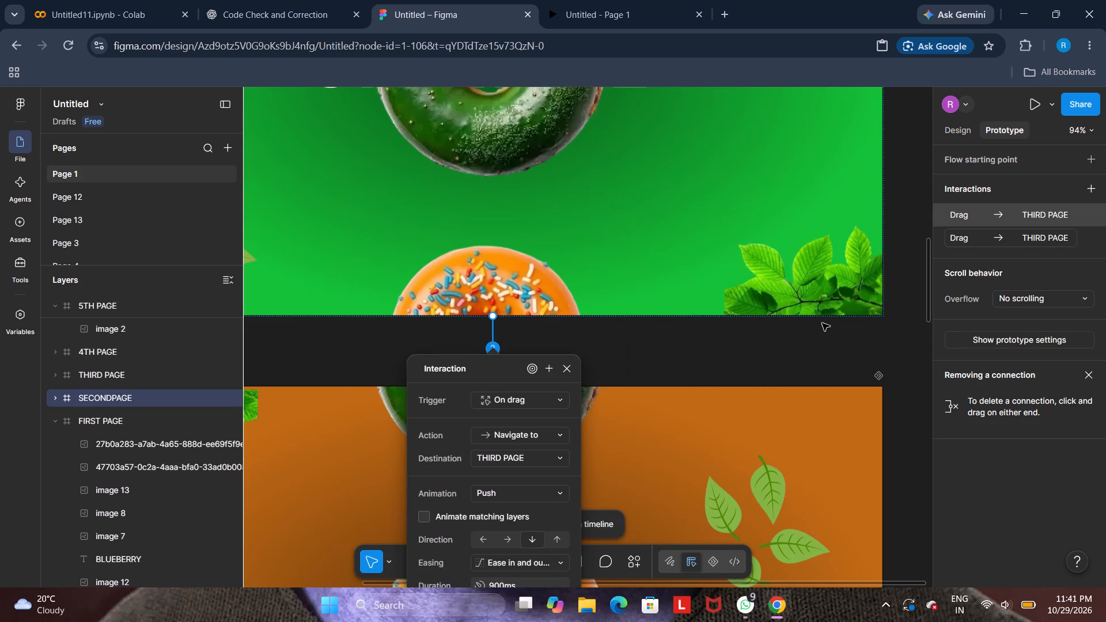
click(819, 340)
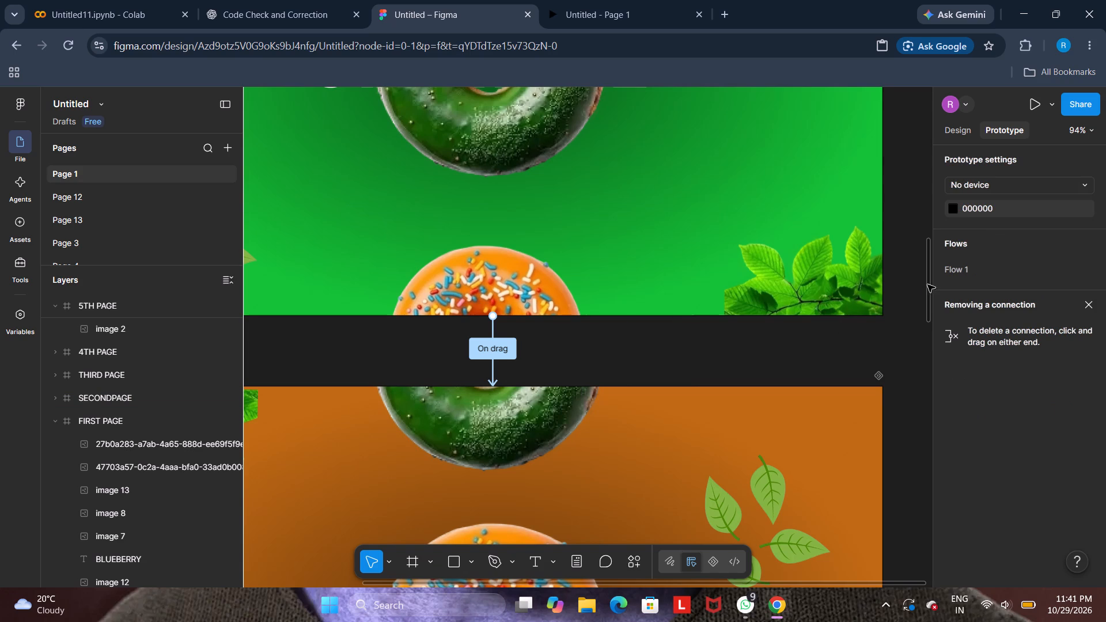
Set the animation of both the click and drag connections from THIRD PAGE to 4TH PAGE to Push.
drag(927, 286, 934, 365)
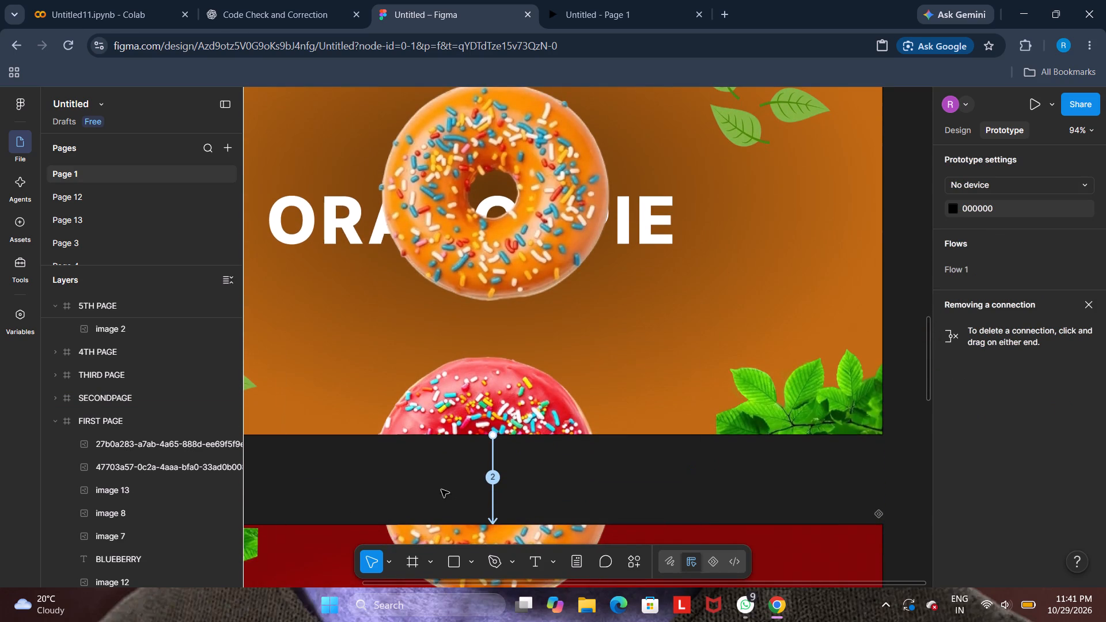
right_click(495, 480)
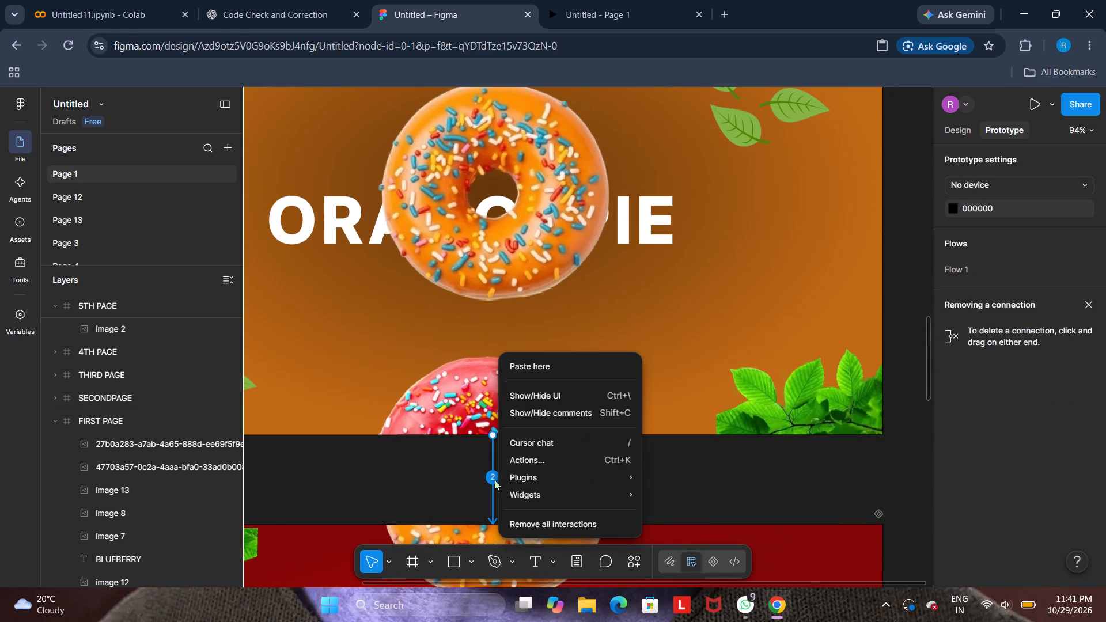
click(495, 480)
click(495, 480)
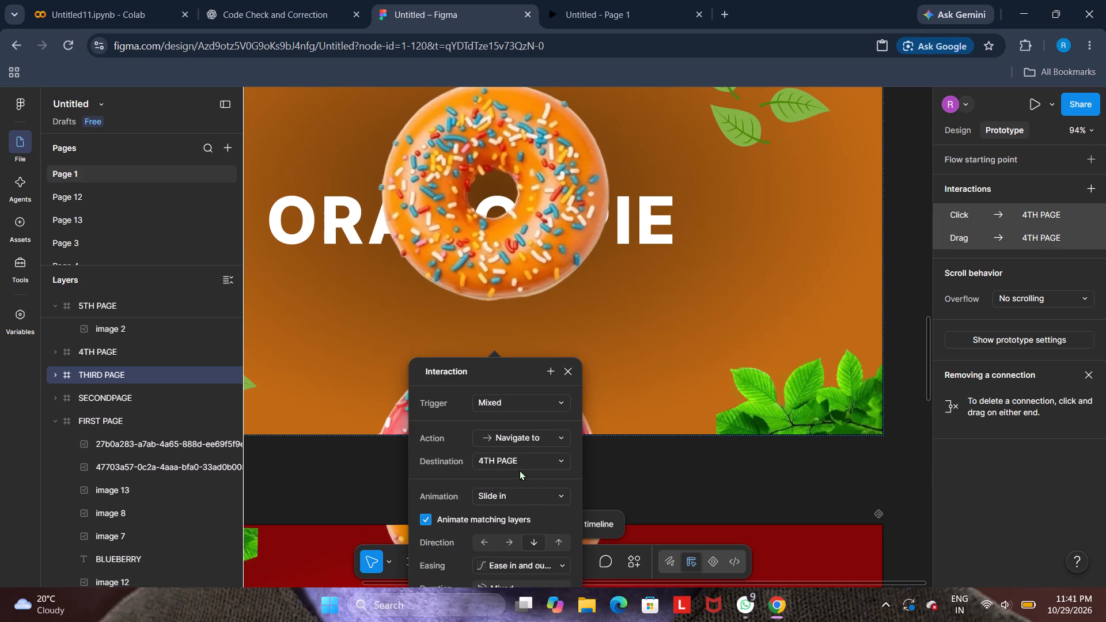
click(520, 496)
click(518, 479)
click(635, 479)
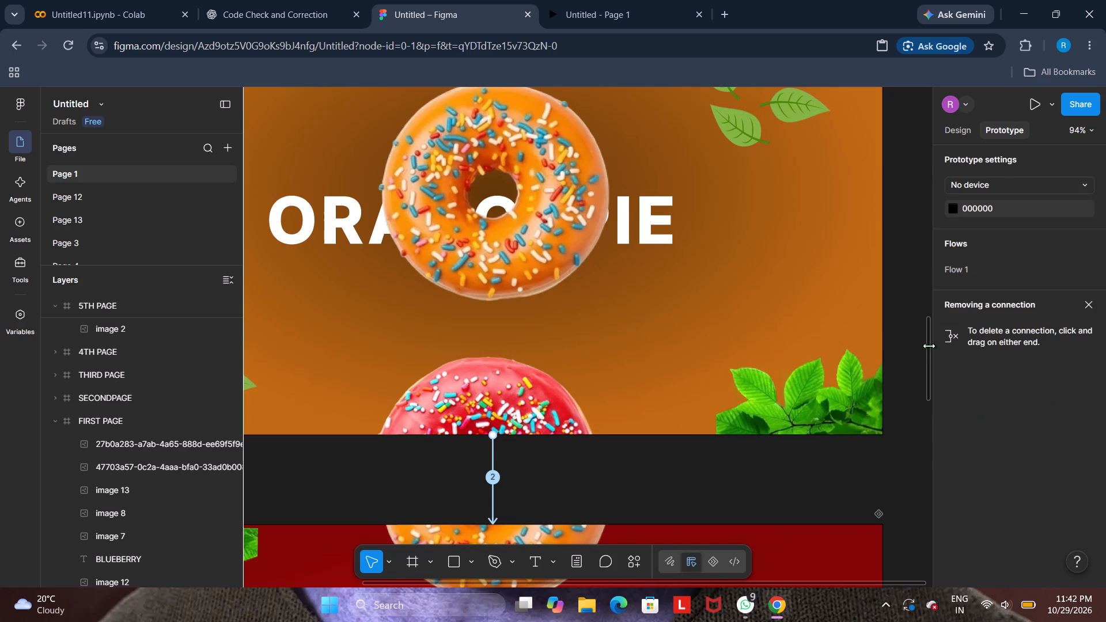
Set the animation of the on-click connection from 4TH PAGE to 5TH PAGE to Push.
key(Down)
key(Down)
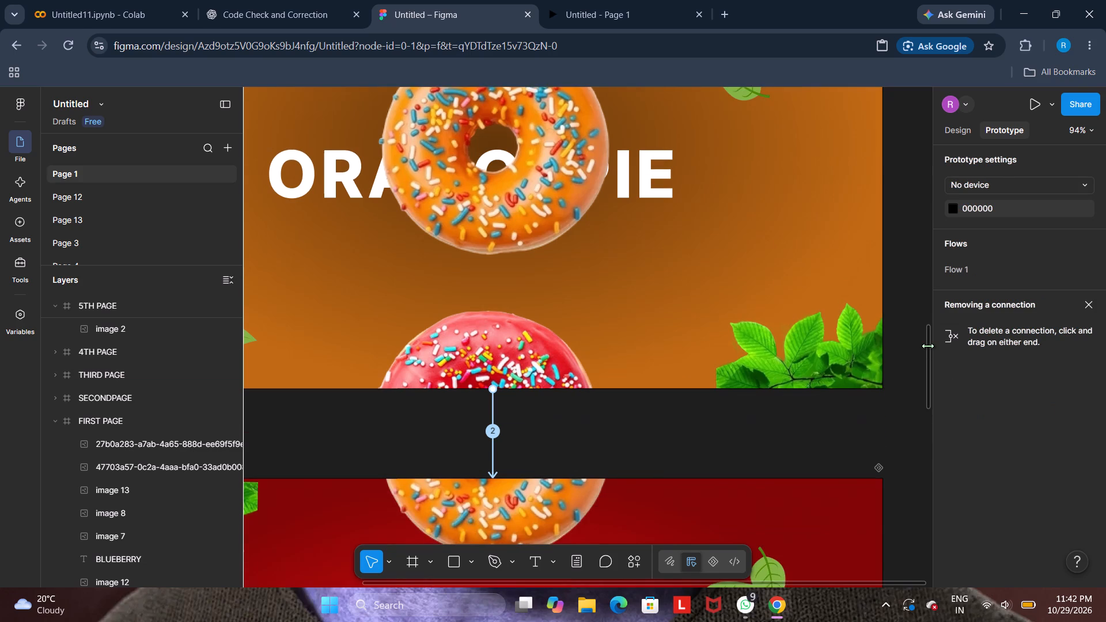
key(Down)
key(Down)
key(Down)
key(Down)
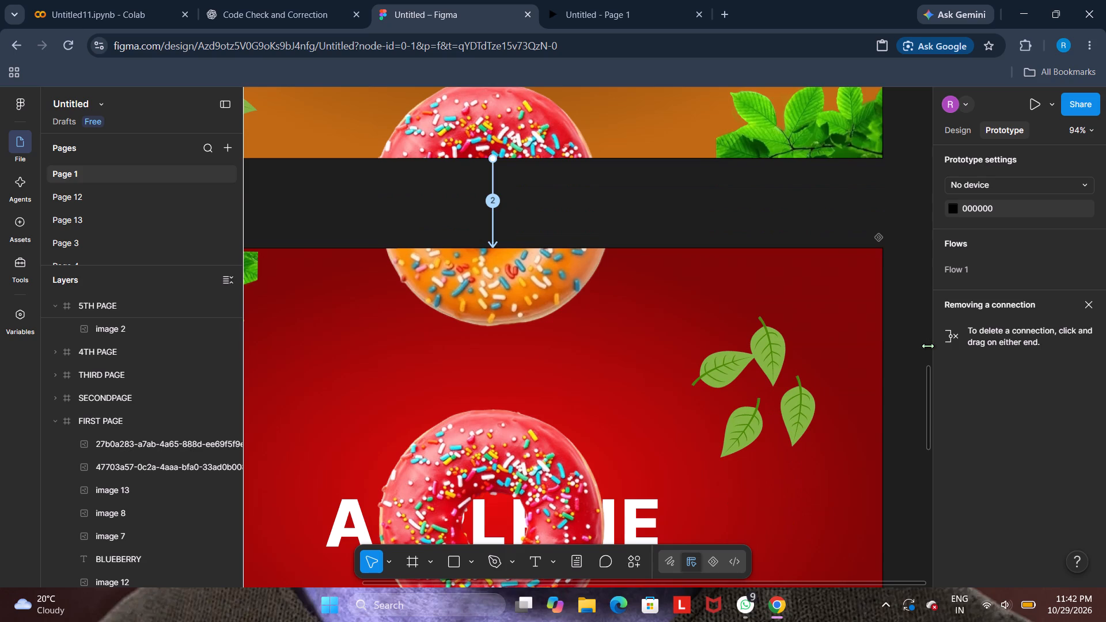
key(Down)
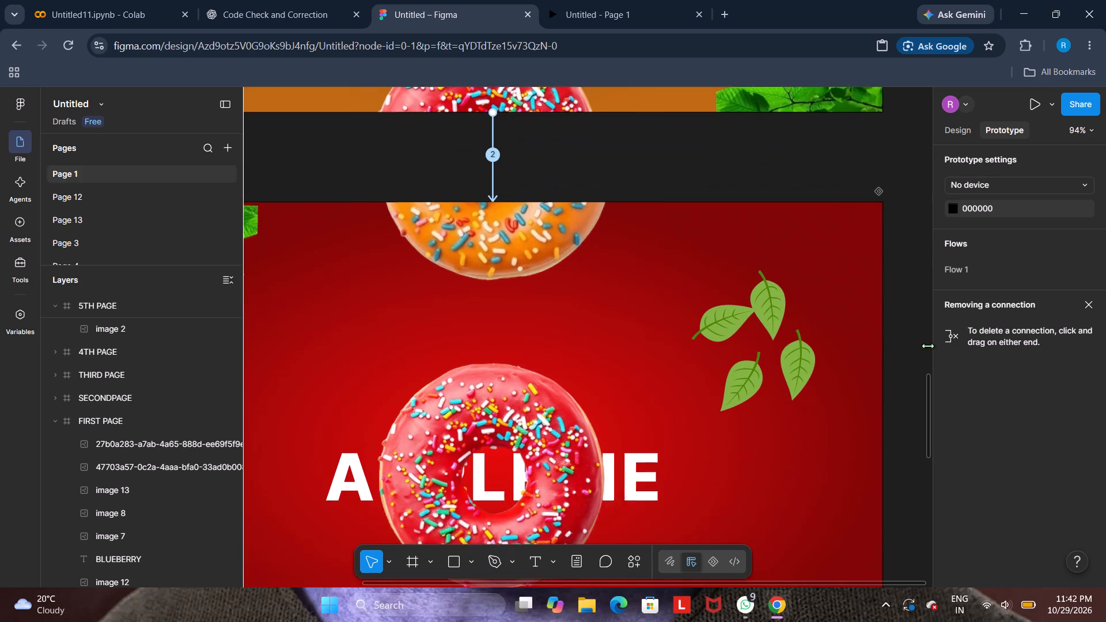
key(Down)
key(Down)
key(Down)
key(Down)
key(Down)
key(Down)
key(Down)
key(Down)
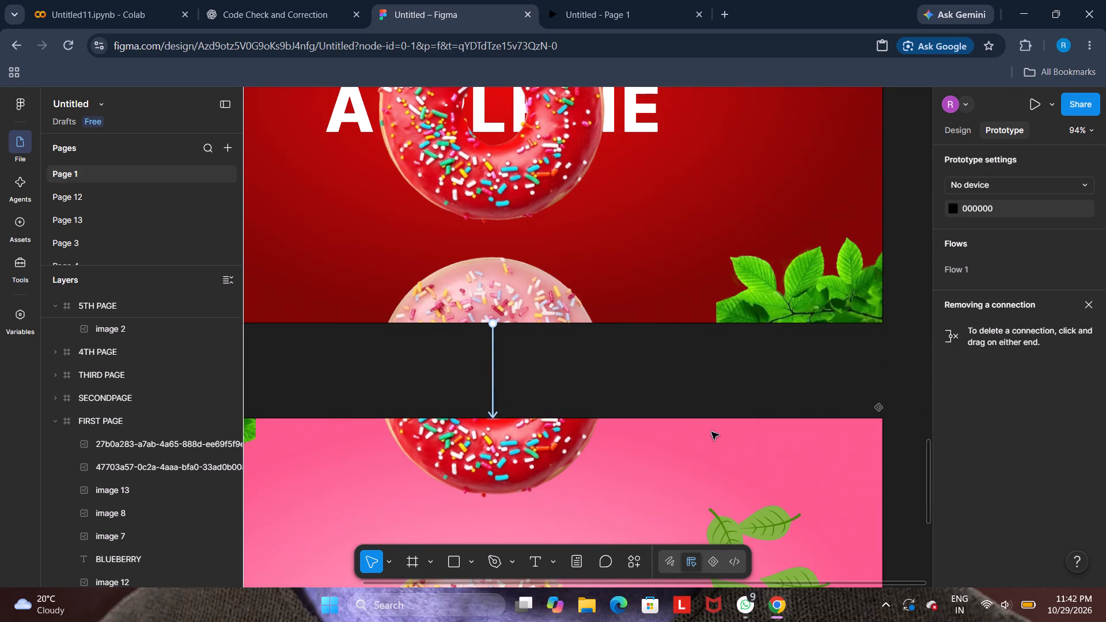
click(490, 366)
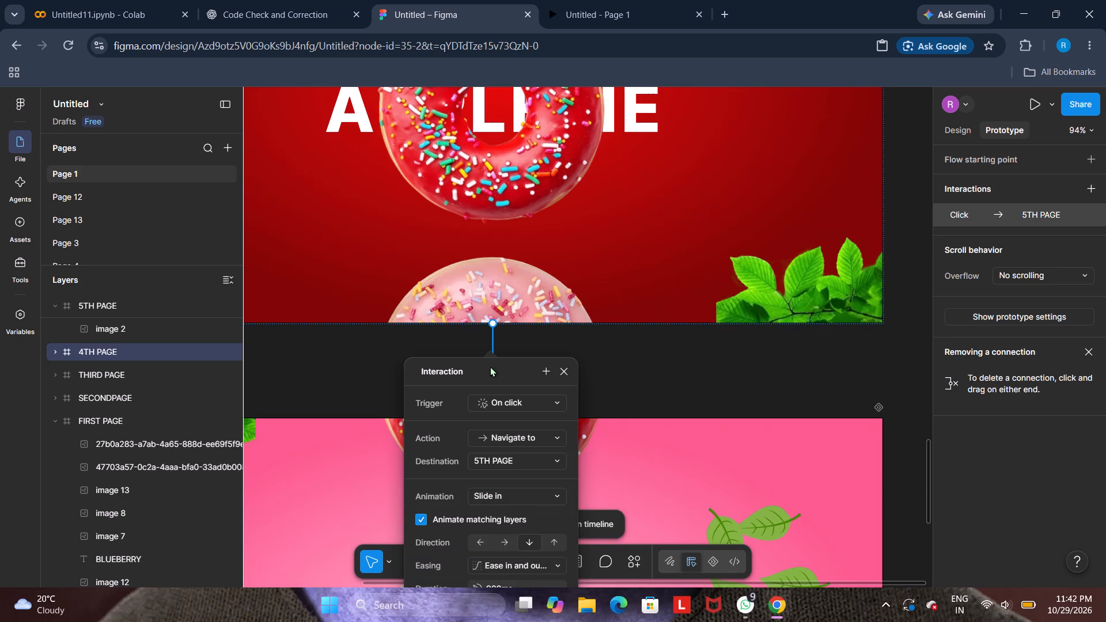
click(511, 500)
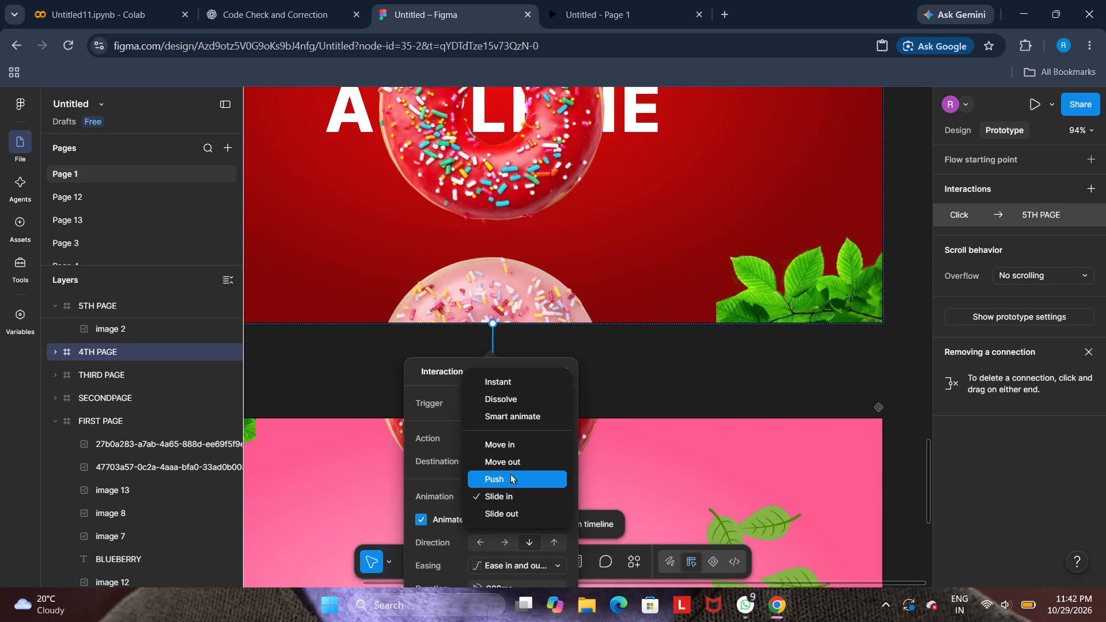
click(510, 472)
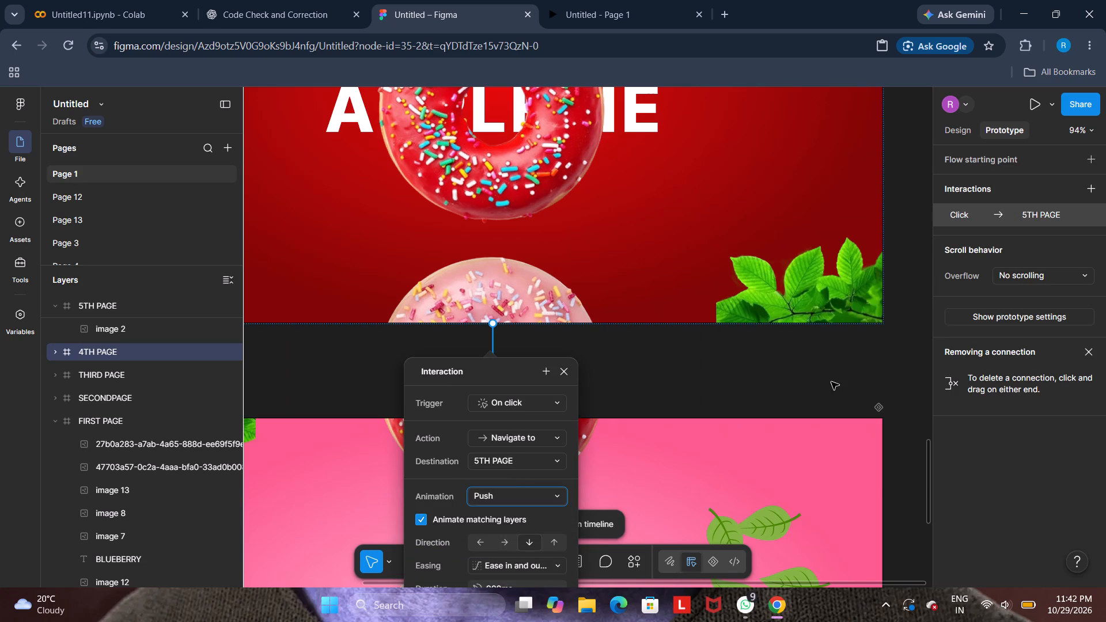
click(831, 382)
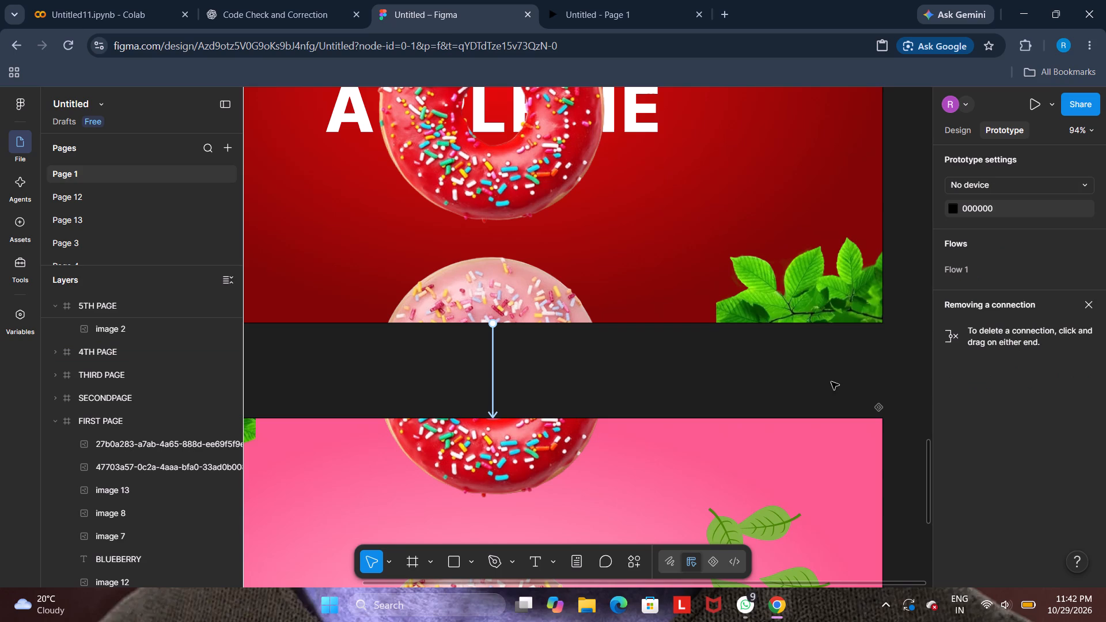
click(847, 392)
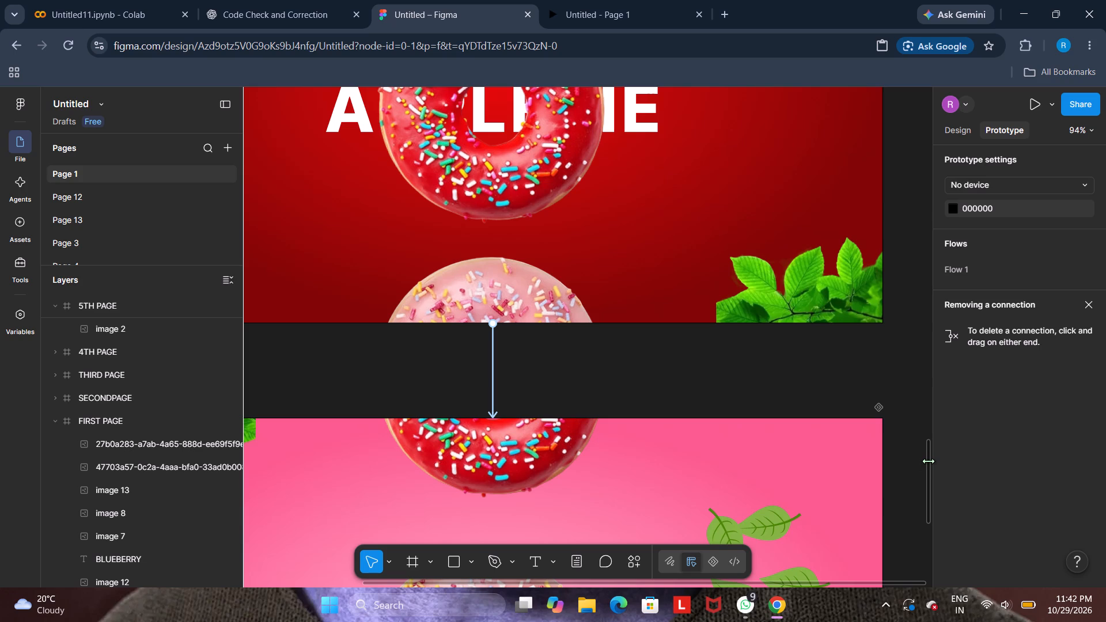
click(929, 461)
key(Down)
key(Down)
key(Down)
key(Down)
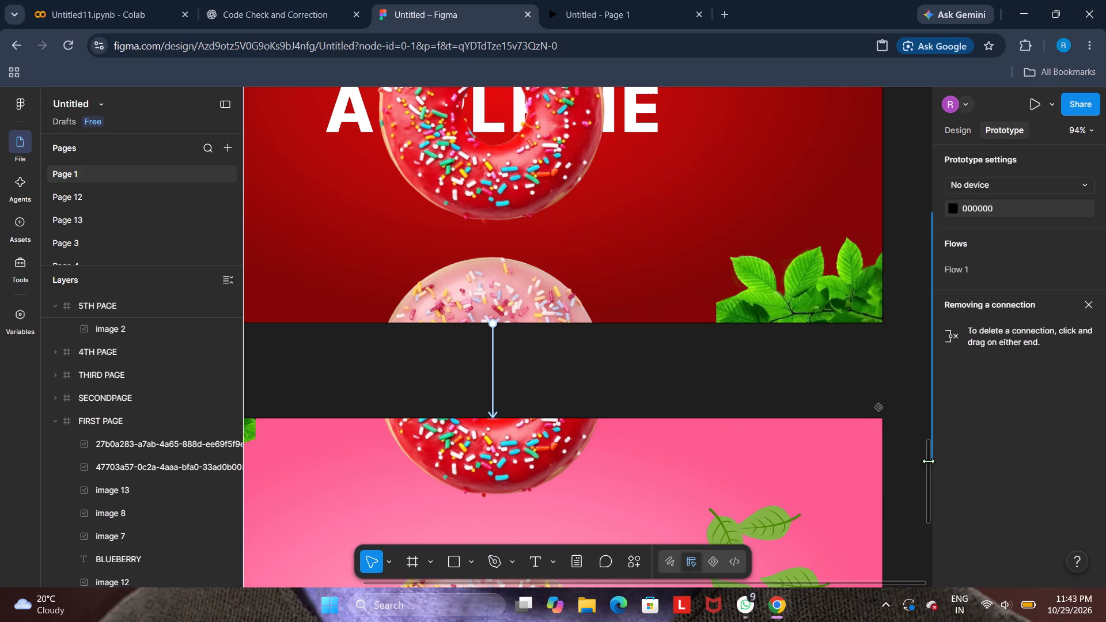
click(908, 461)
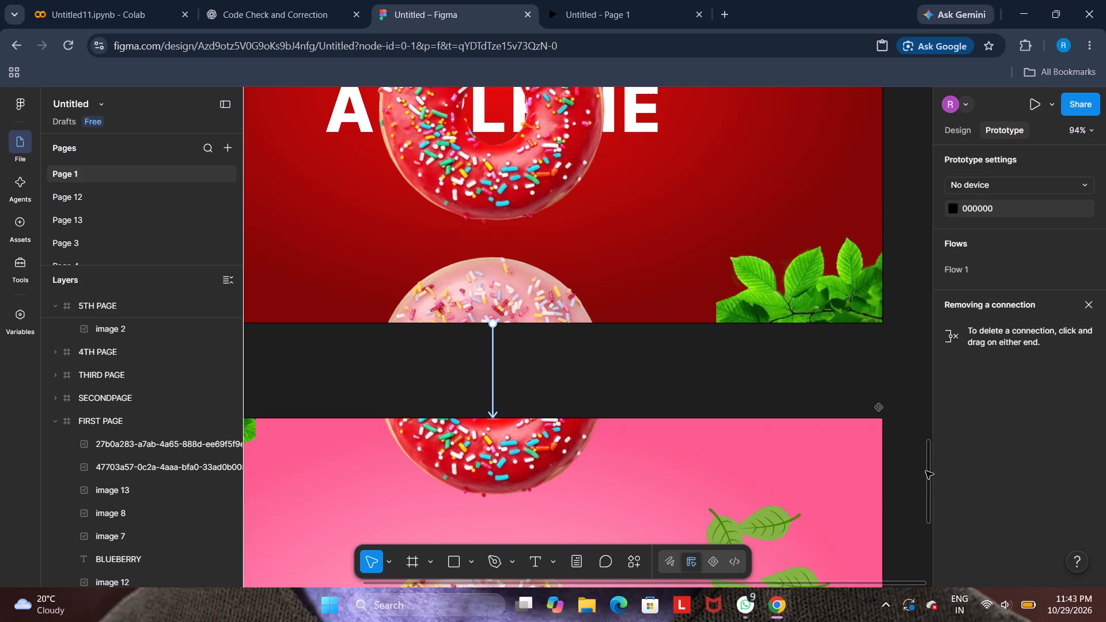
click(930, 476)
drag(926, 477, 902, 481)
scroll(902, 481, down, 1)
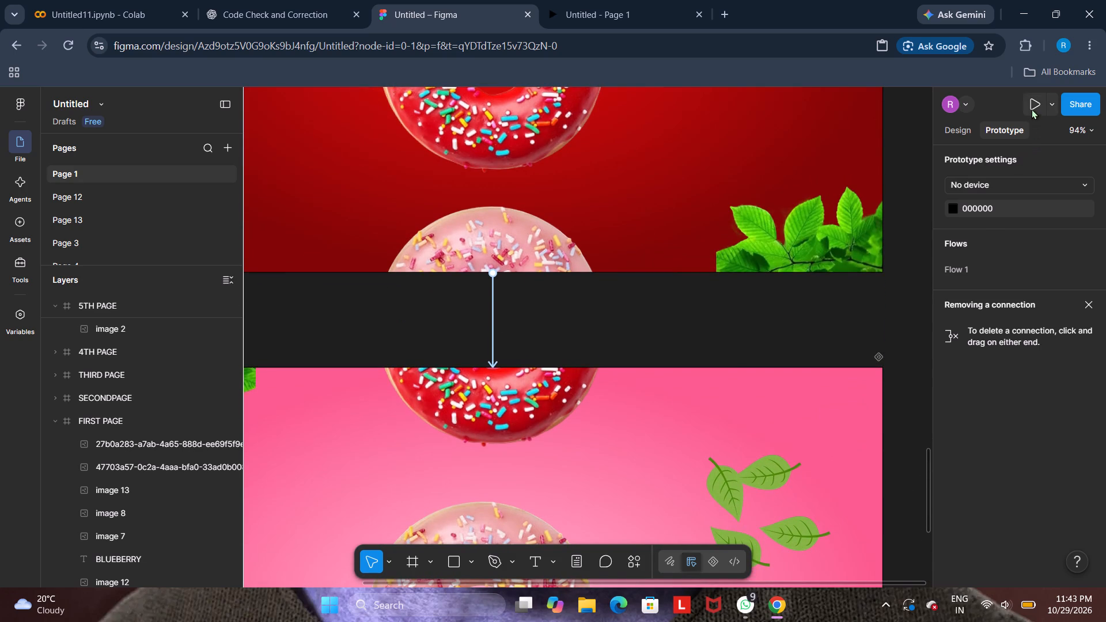
Present the donut prototype to preview the slides from FIRST PAGE.
click(1032, 107)
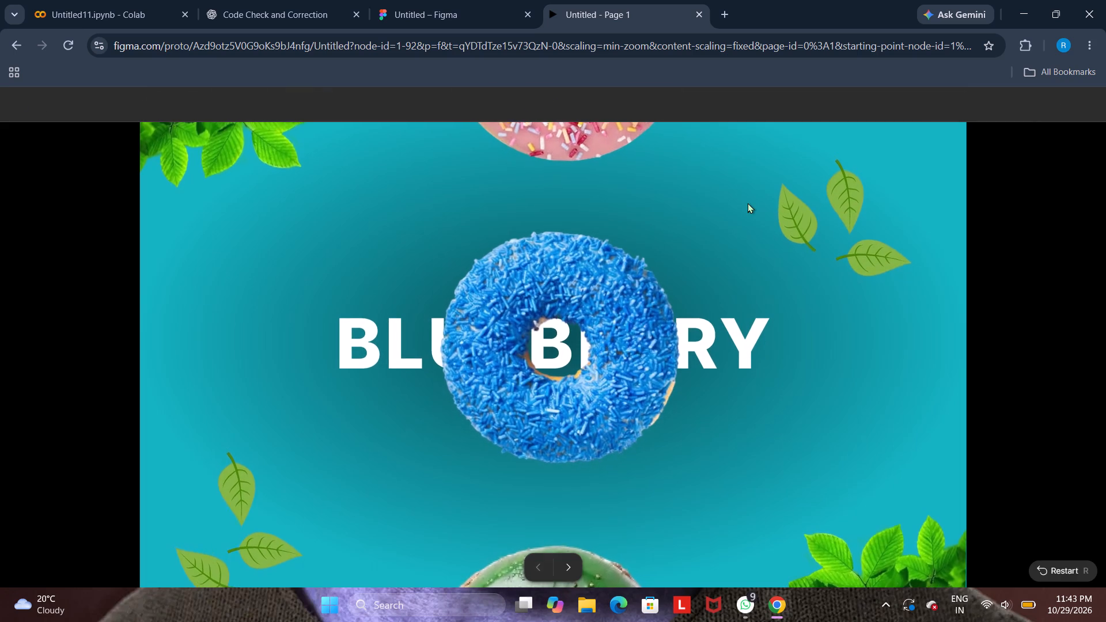
Step through the prototype slides from FIRST PAGE to 5TH PAGE to examine the transitions.
key(Right)
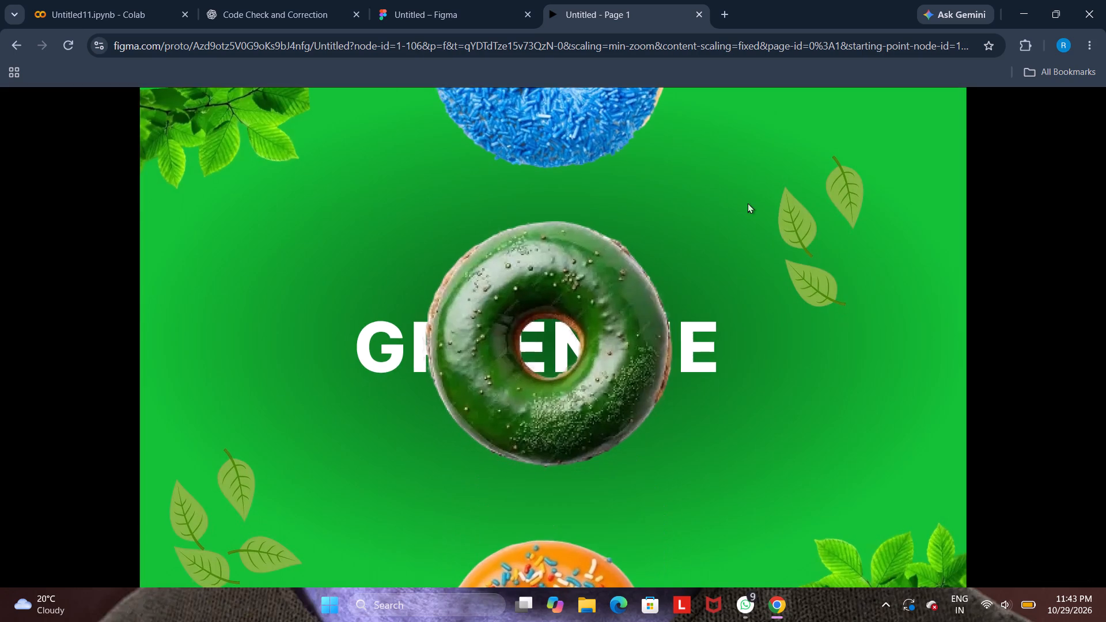
key(Right)
key(Right)
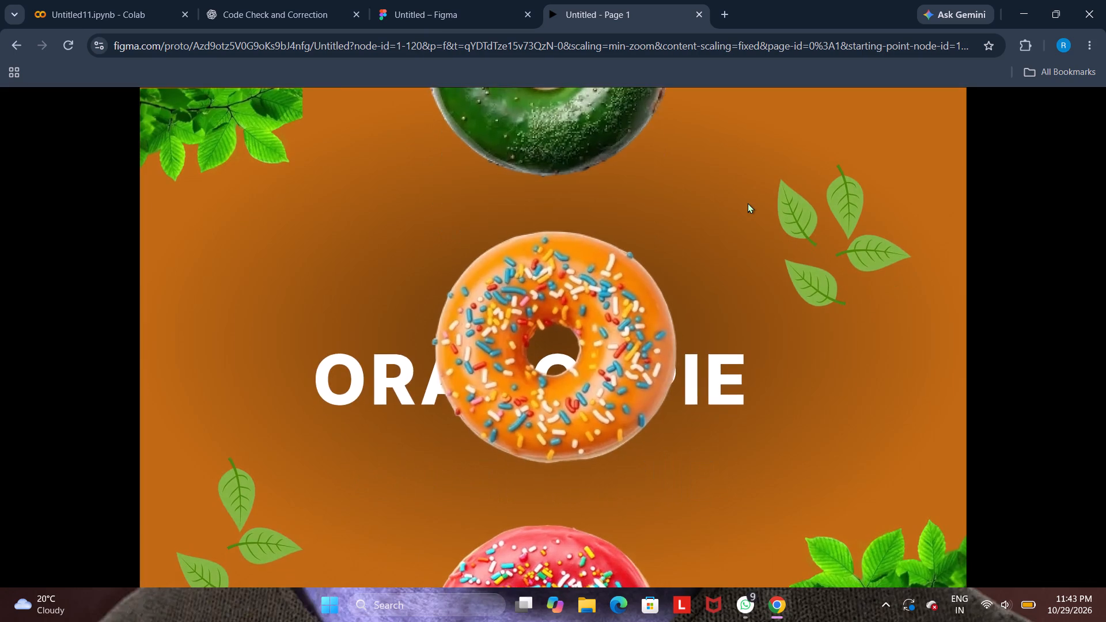
key(Right)
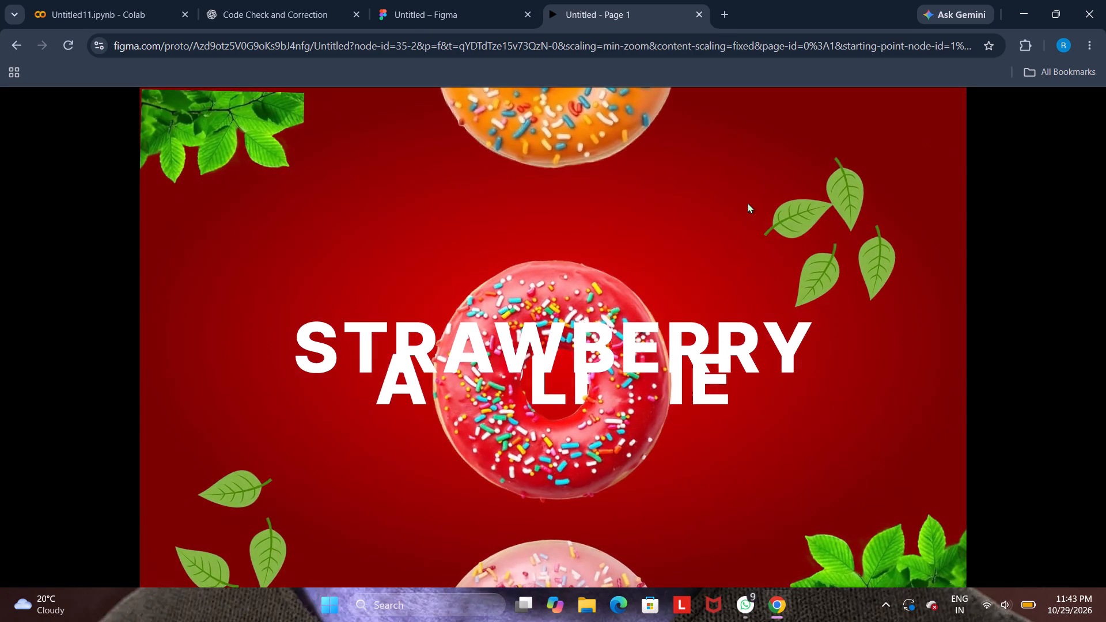
key(Right)
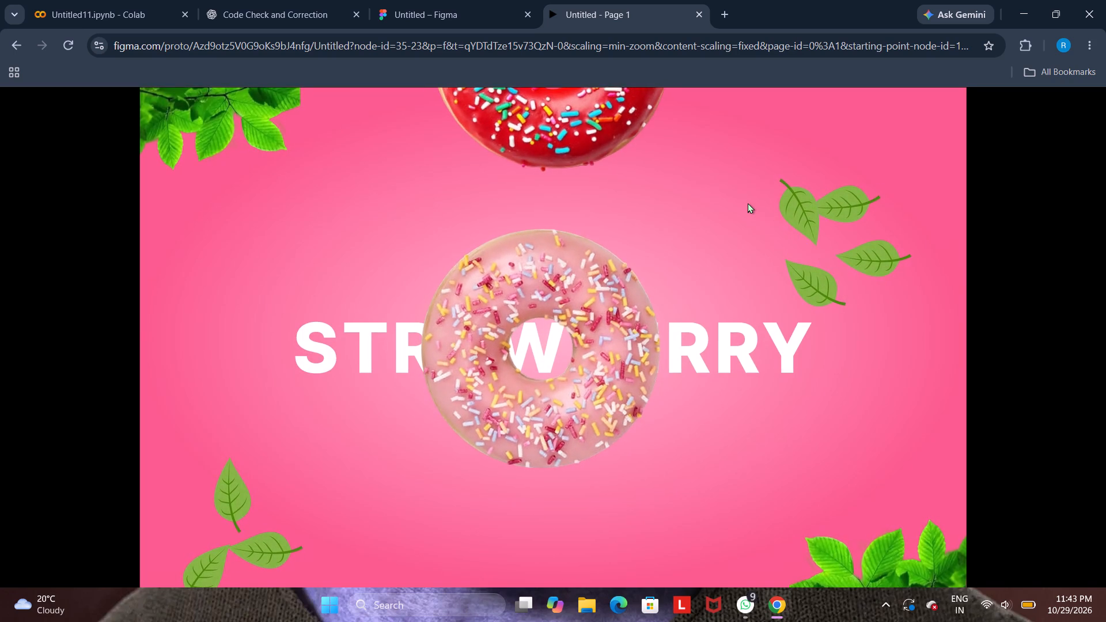
Go back to the design file, look over the page flow and present the prototype again from FIRST PAGE.
click(465, 3)
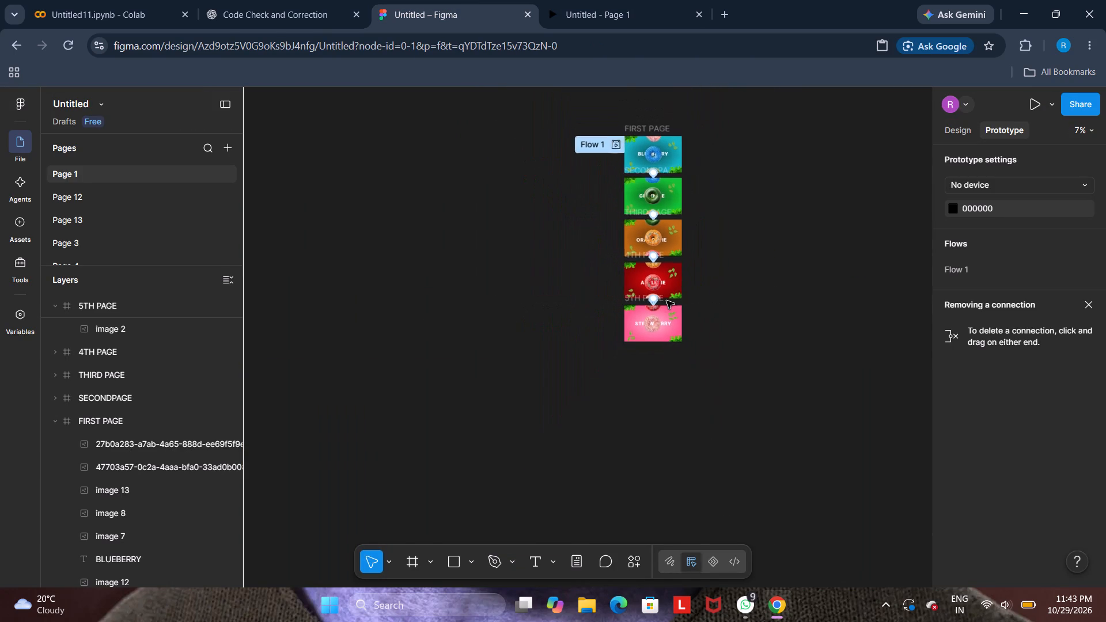
key(Up)
key(Up)
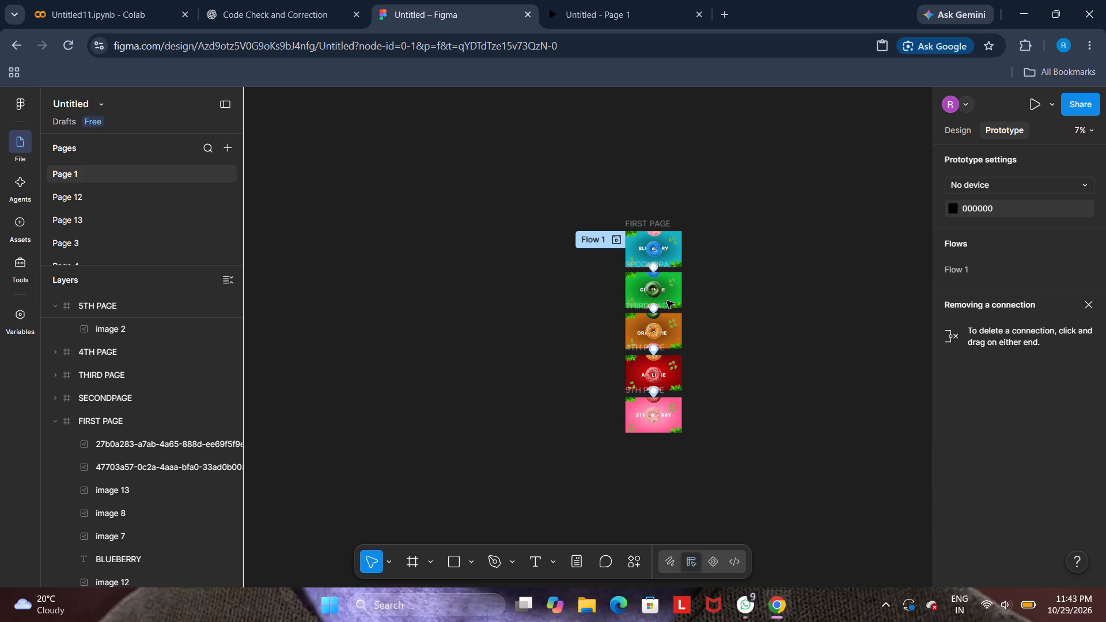
key(Right)
key(Right)
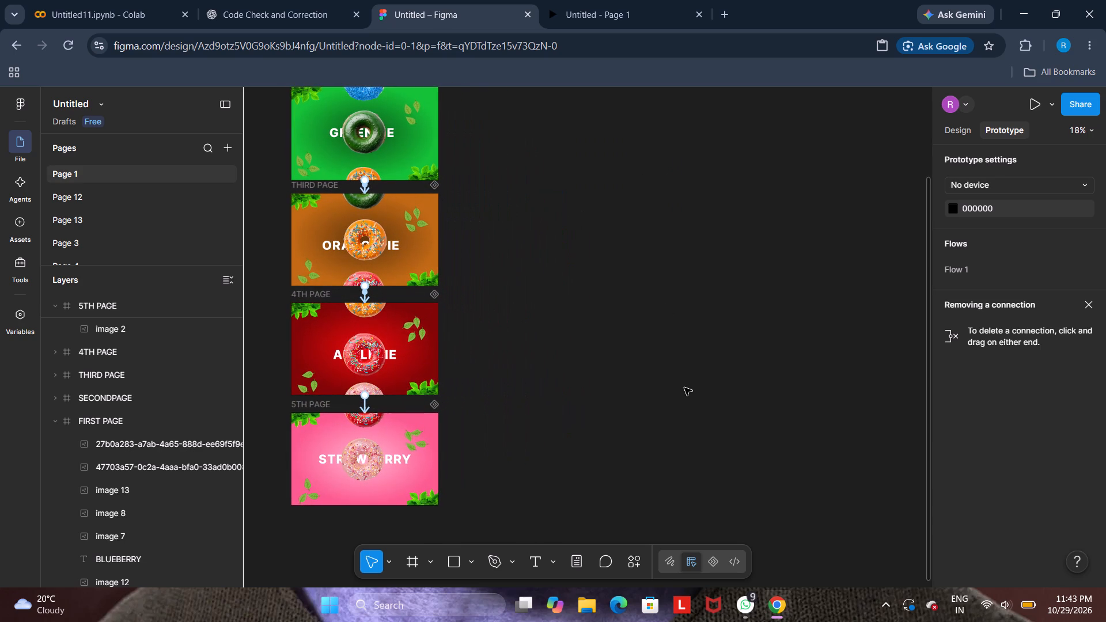
key(Left)
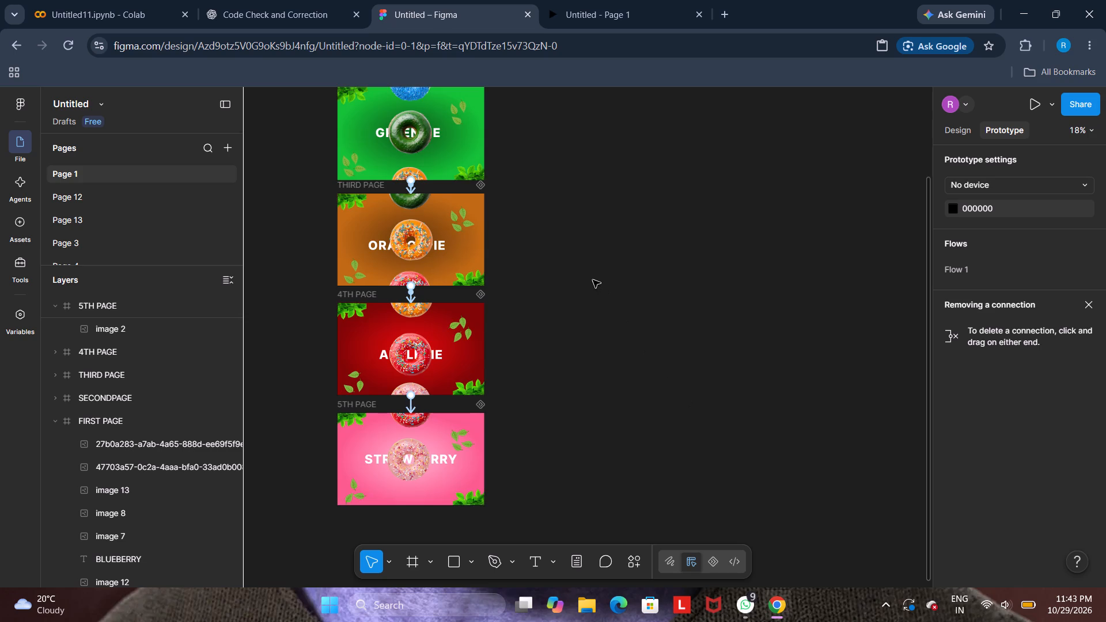
key(Left)
key(Left)
key(Left)
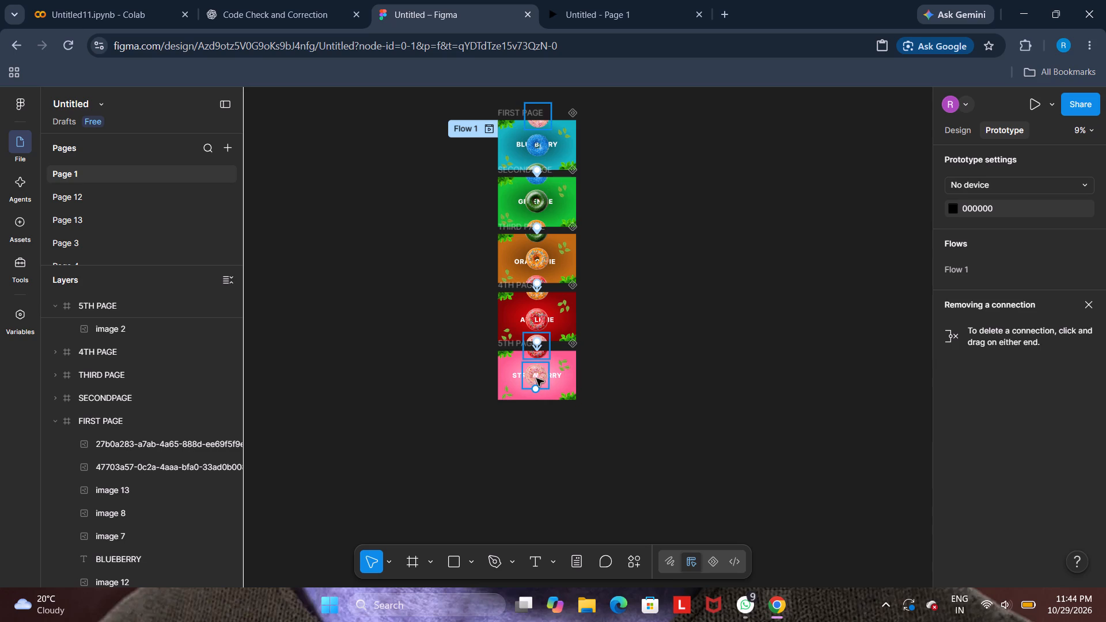
click(1030, 101)
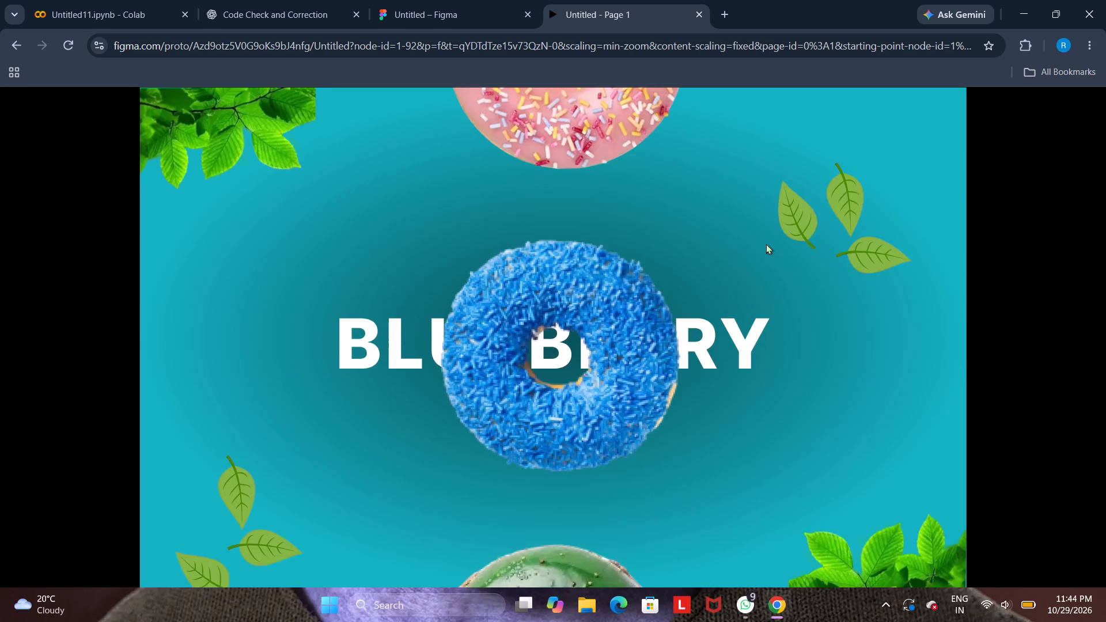
Move back and forth between the first two slides, continuing on to 5TH PAGE to examine the transitions.
key(Right)
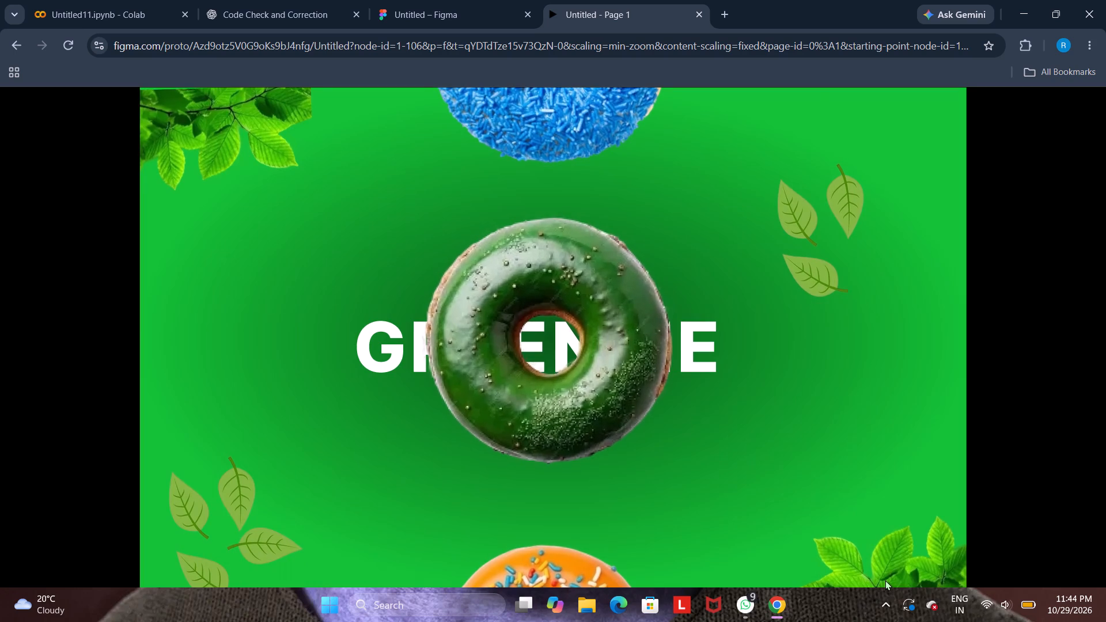
key(Left)
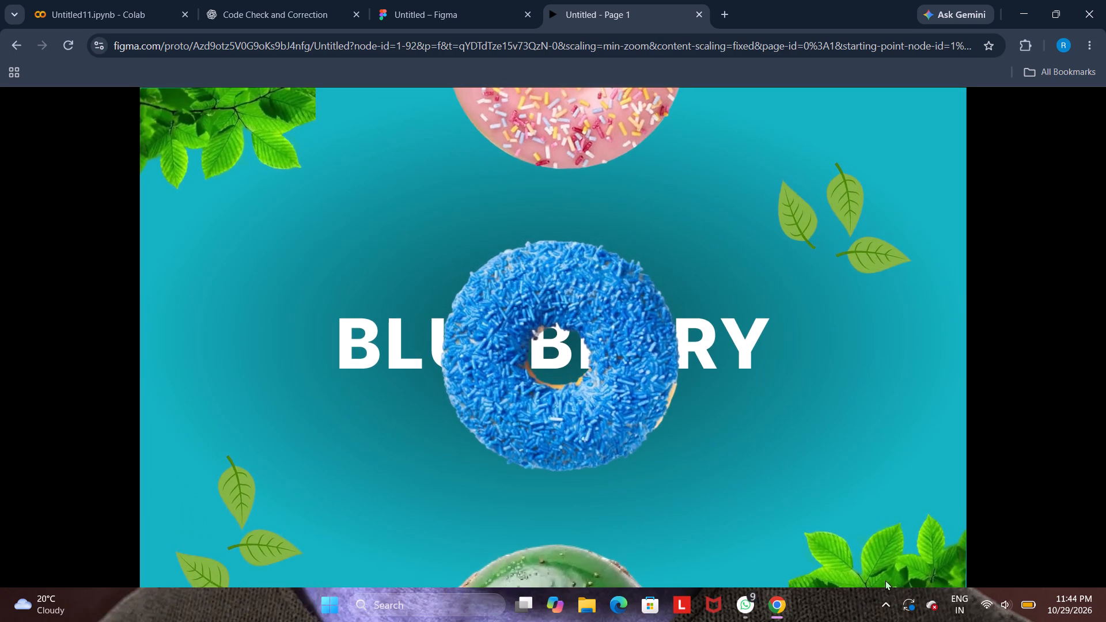
key(Left)
key(Left)
key(Right)
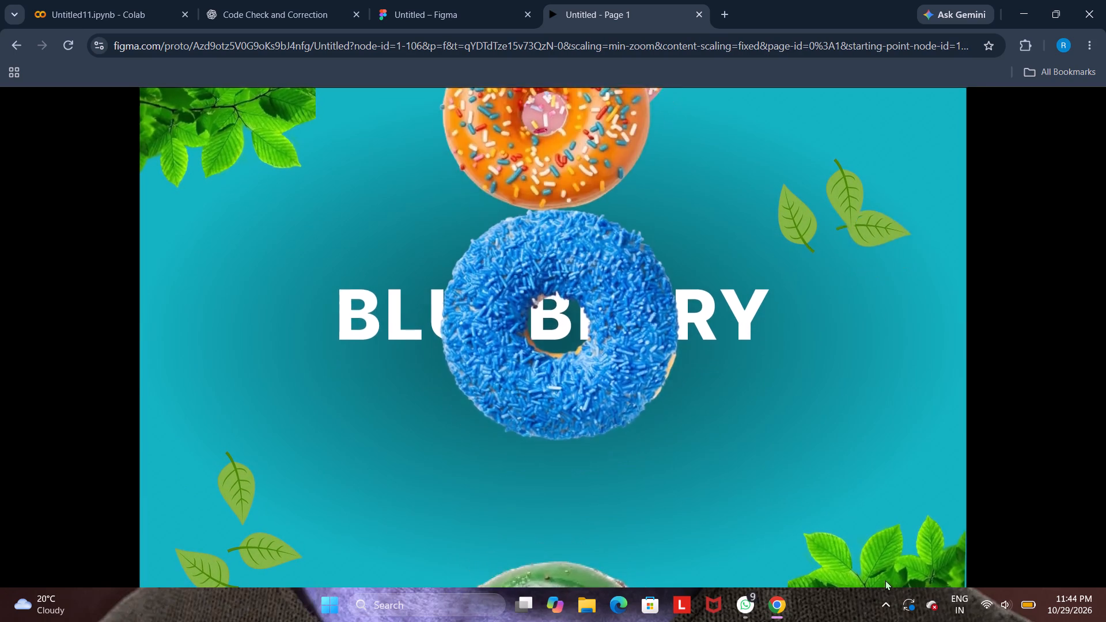
key(Right)
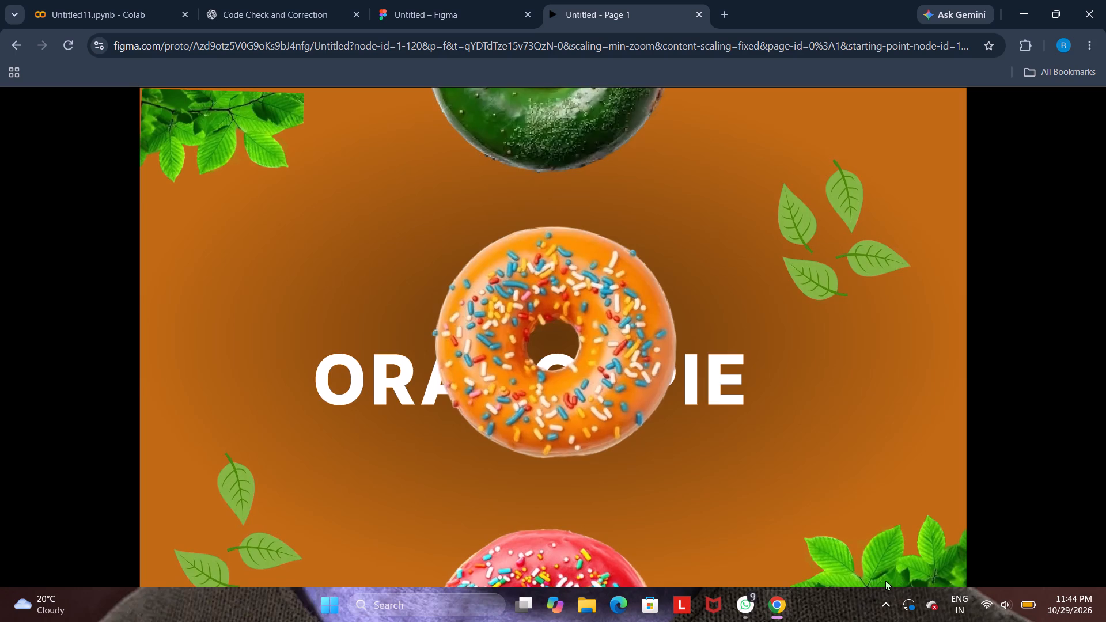
key(Right)
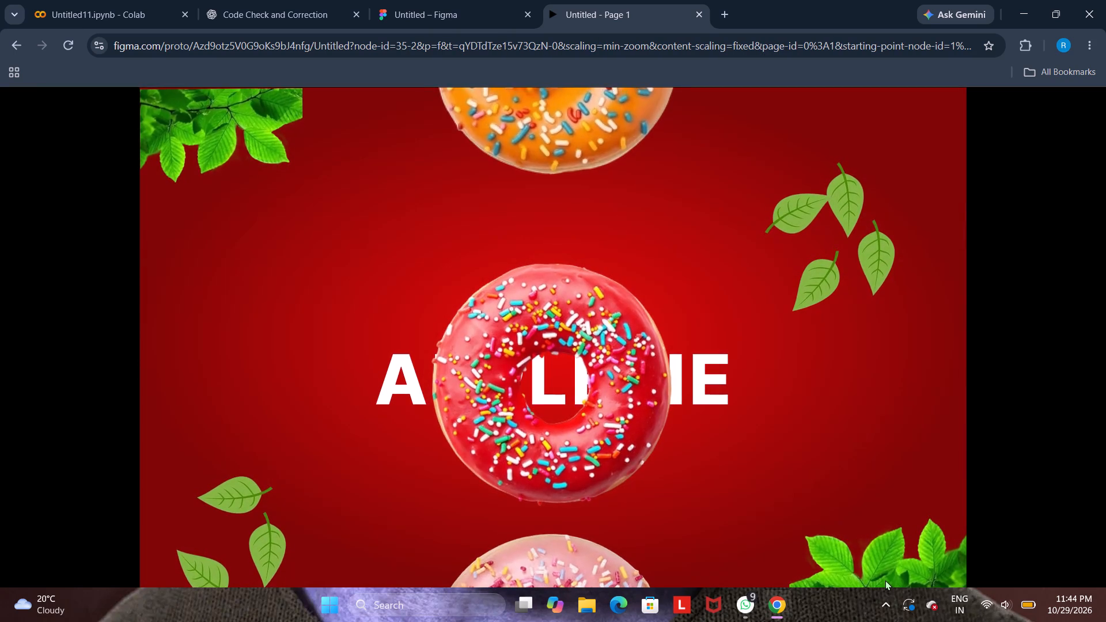
key(Right)
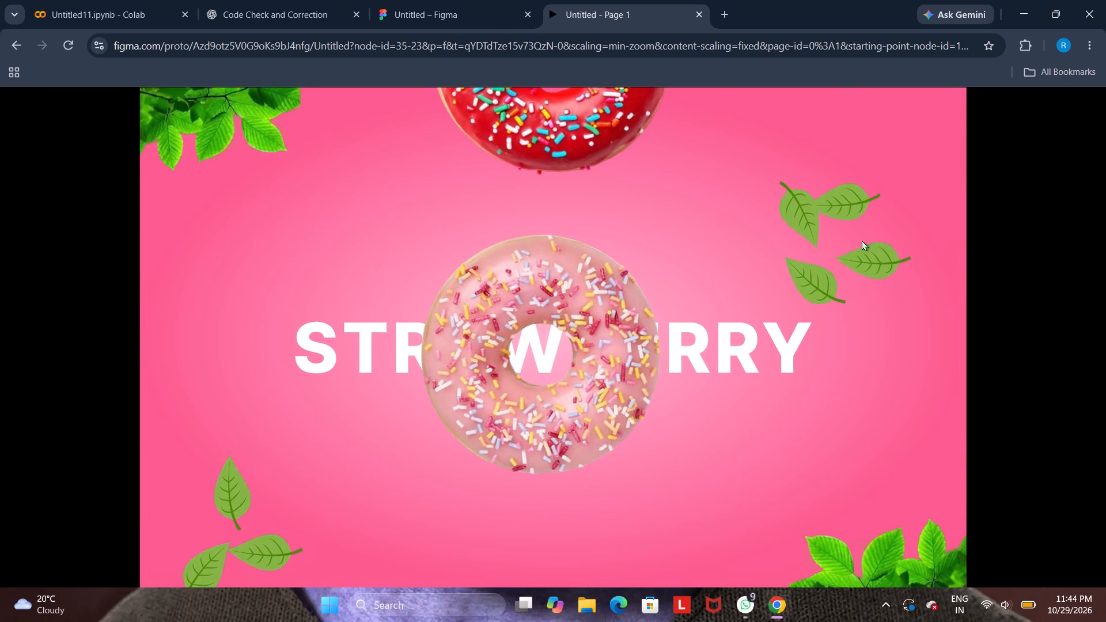
Back in the design file, add an on-drag connection from SECONDPAGE to FIRST PAGE.
click(408, 0)
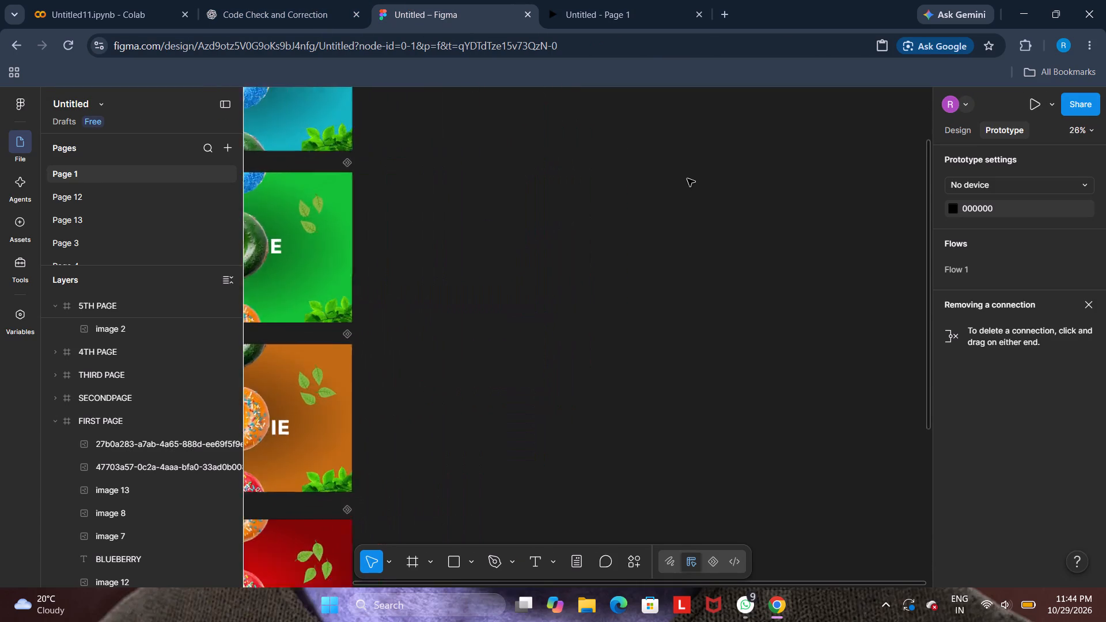
key(Left)
key(Left)
key(Left)
key(Left)
key(Left)
key(Left)
key(Left)
key(Left)
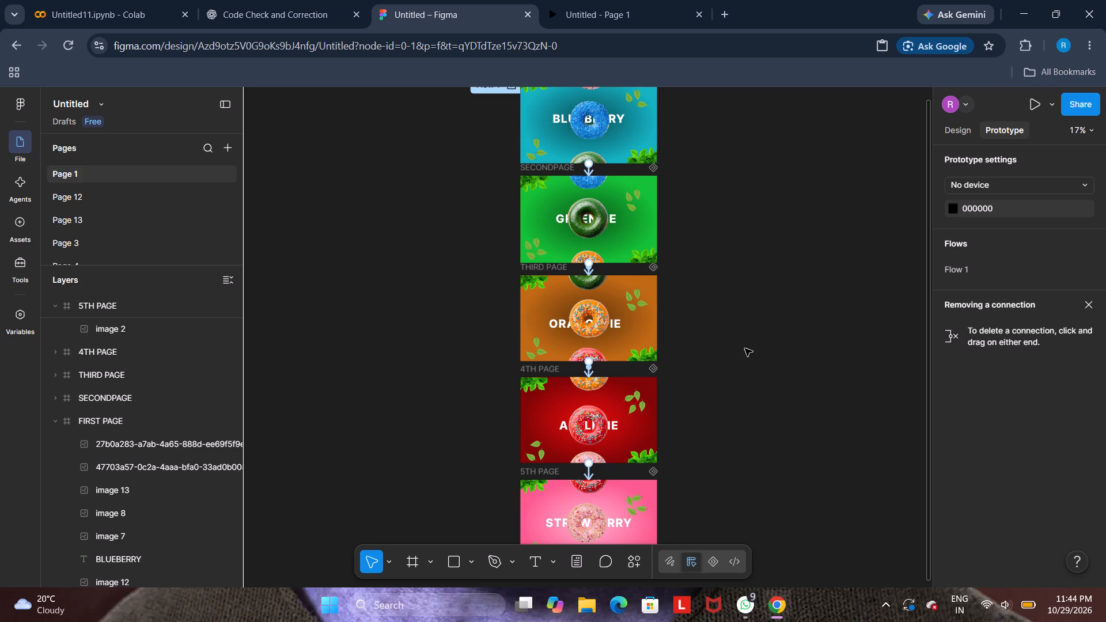
key(Left)
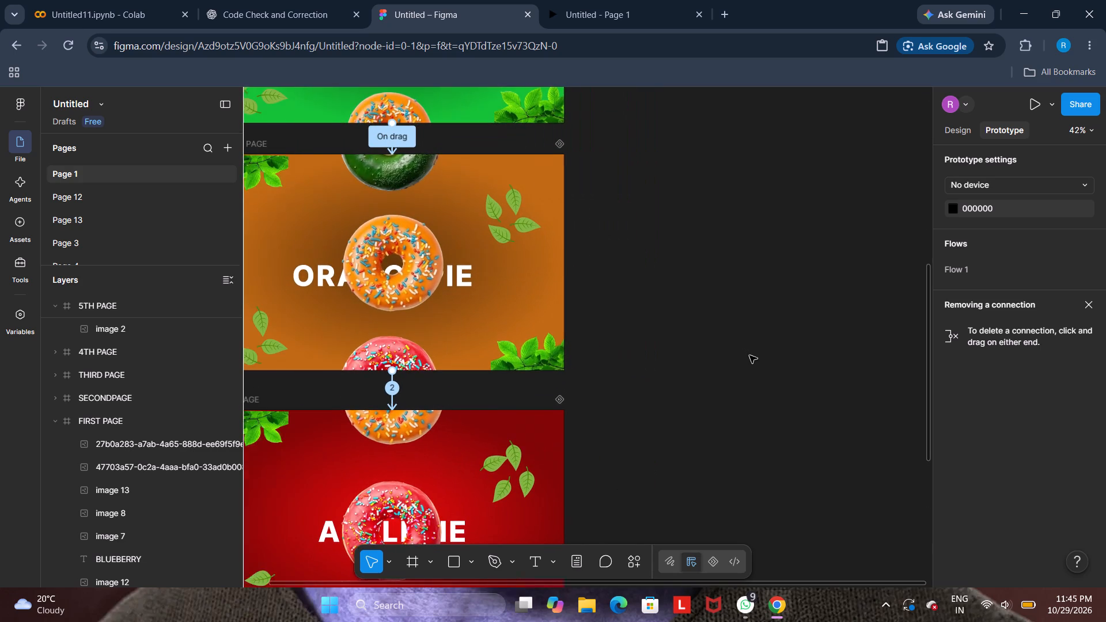
key(Left)
key(Left)
key(Up)
key(Up)
key(Up)
key(Up)
key(Up)
key(Up)
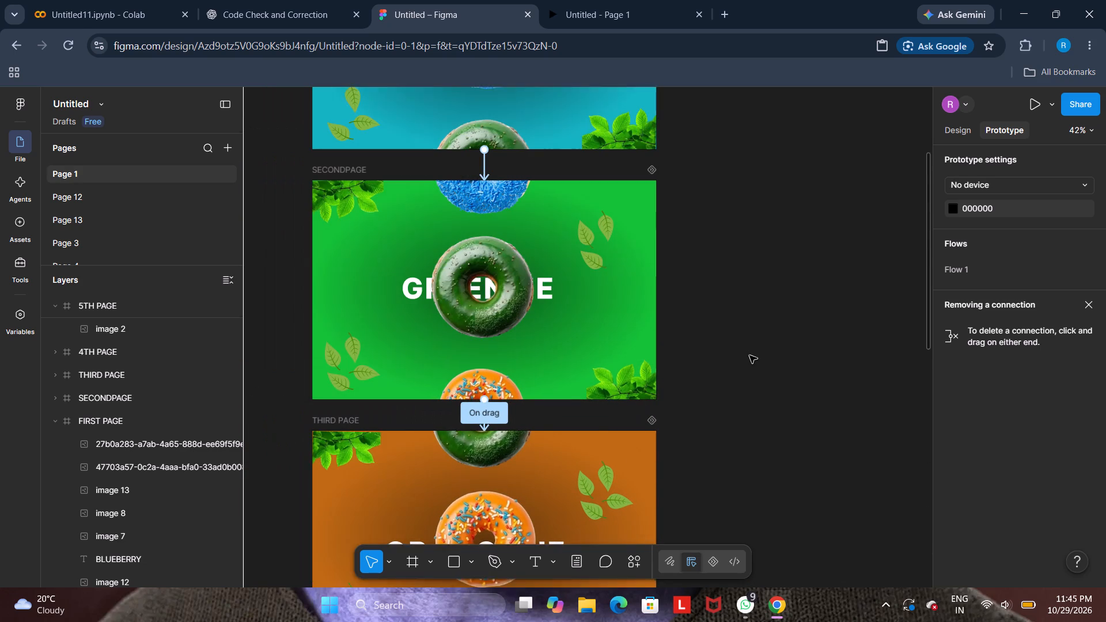
key(Up)
key(Up)
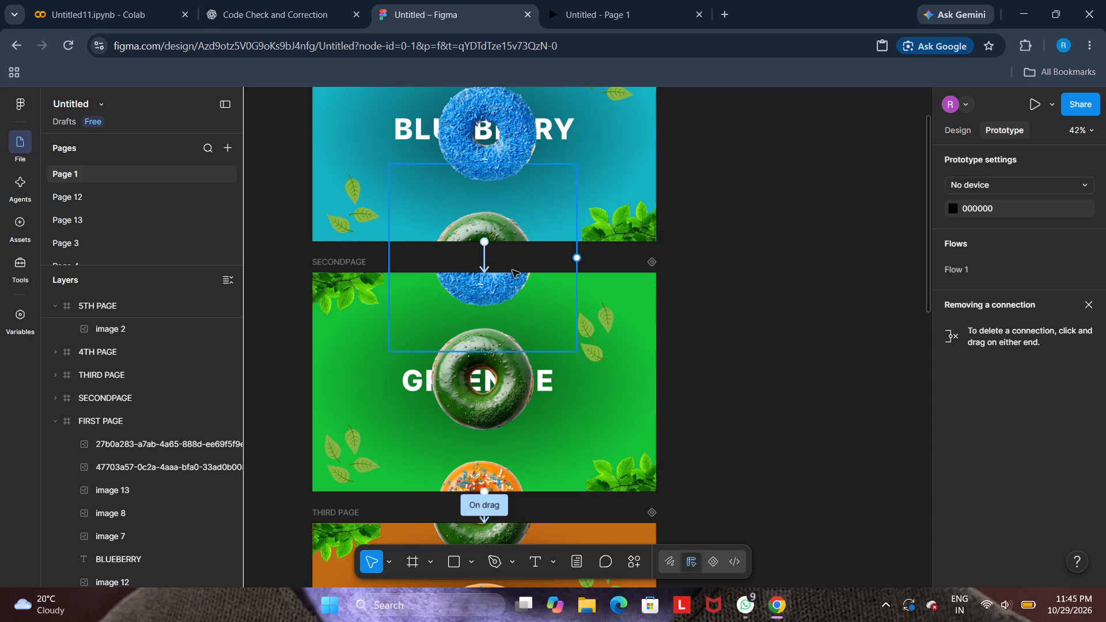
click(325, 255)
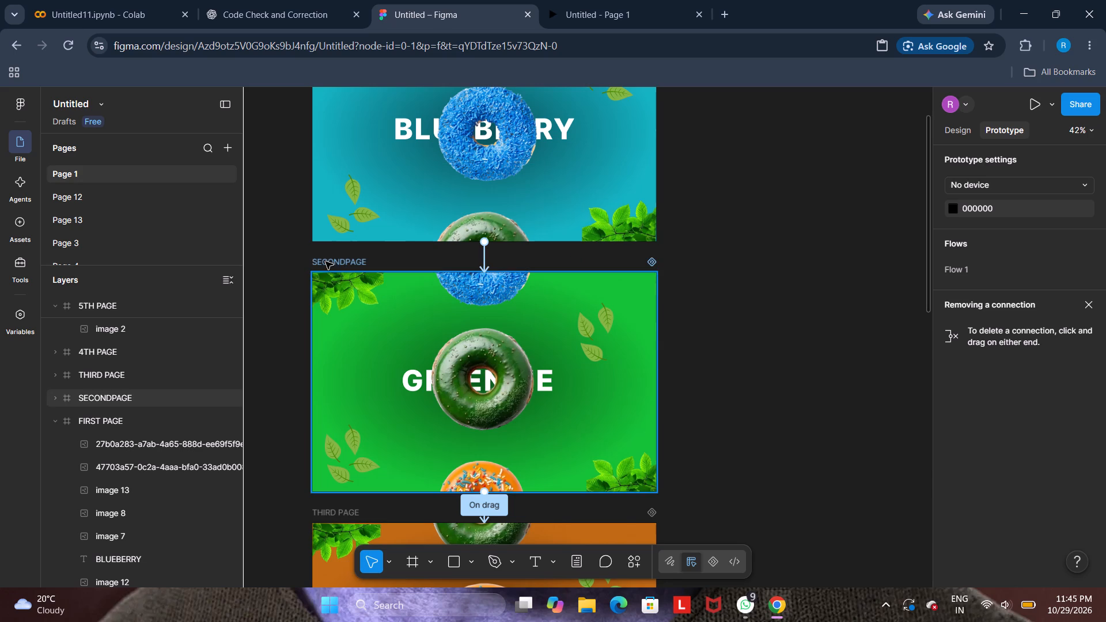
click(325, 261)
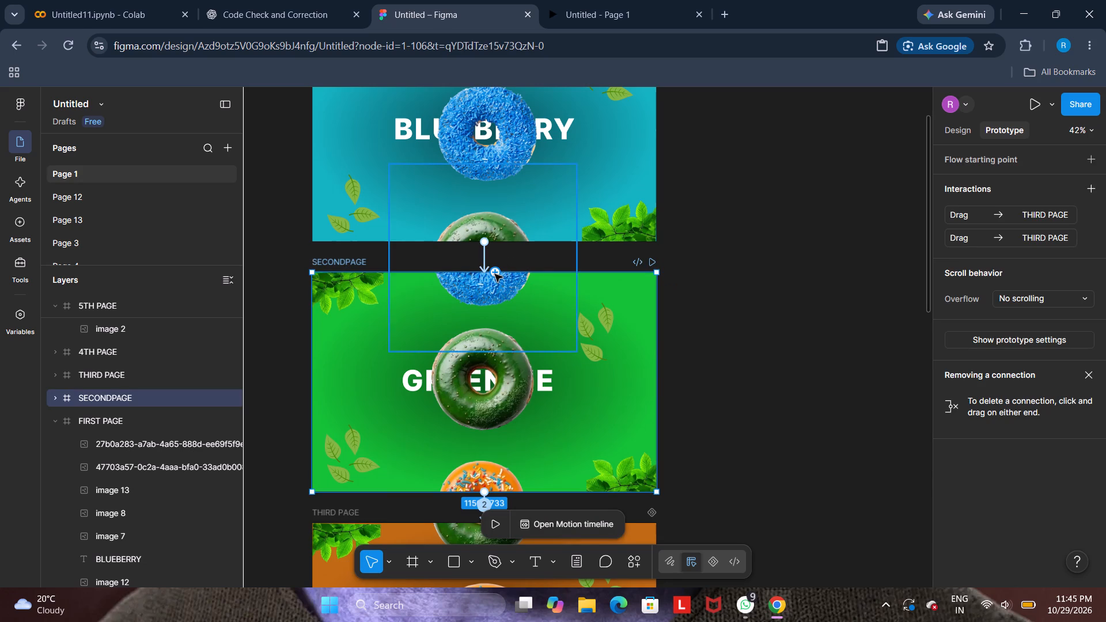
drag(495, 274, 494, 238)
click(510, 308)
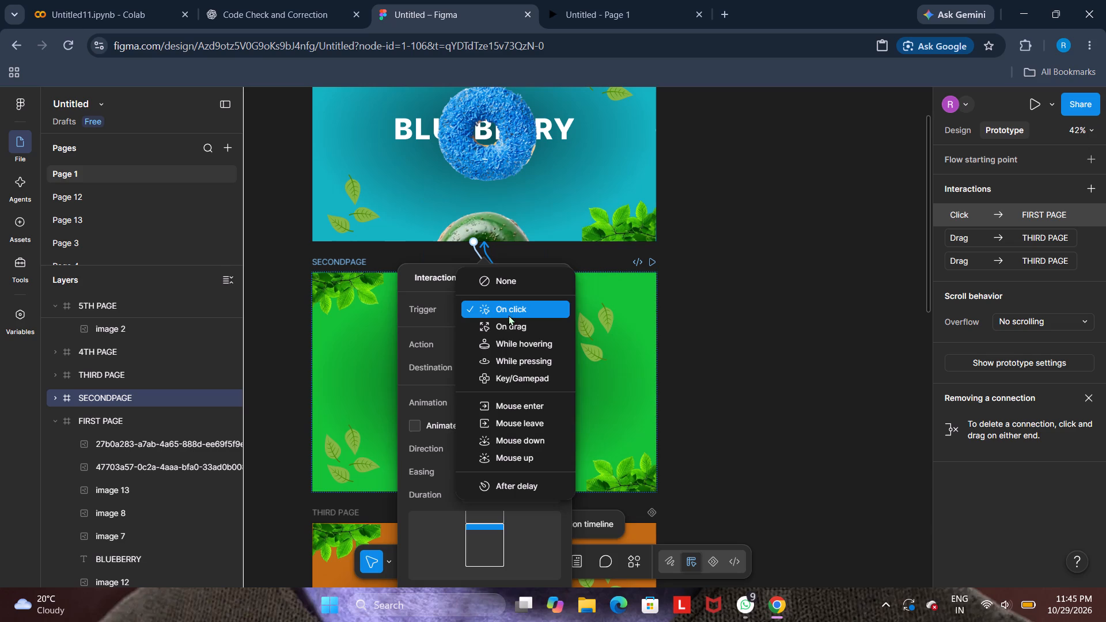
click(504, 323)
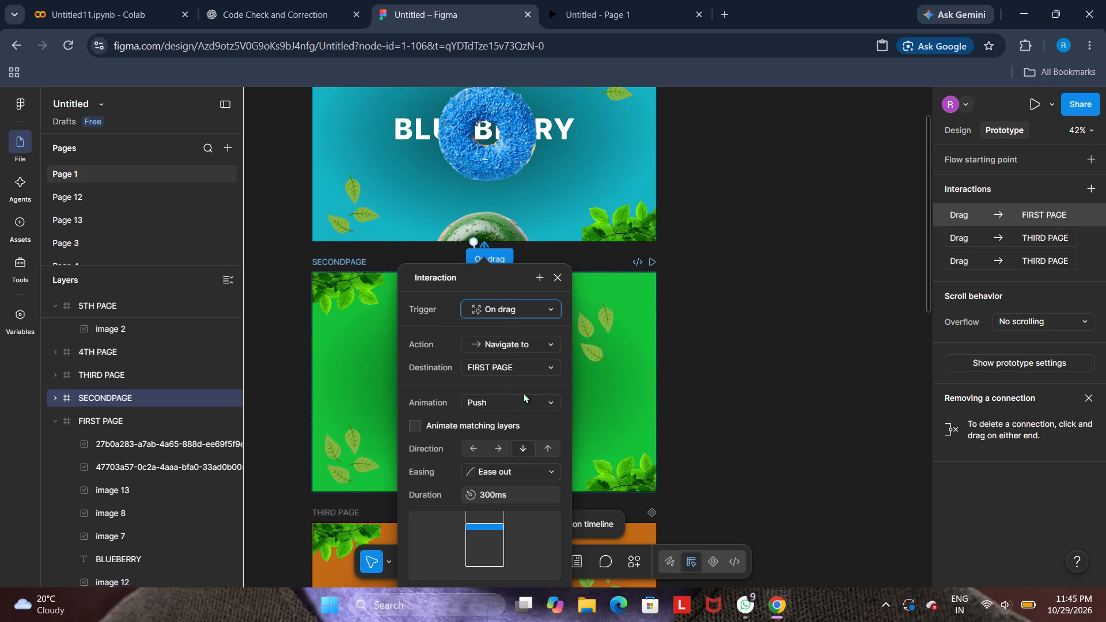
Set the SECONDPAGE to FIRST PAGE connection's easing to Ease in and out back and its duration to 900ms.
click(514, 466)
click(520, 521)
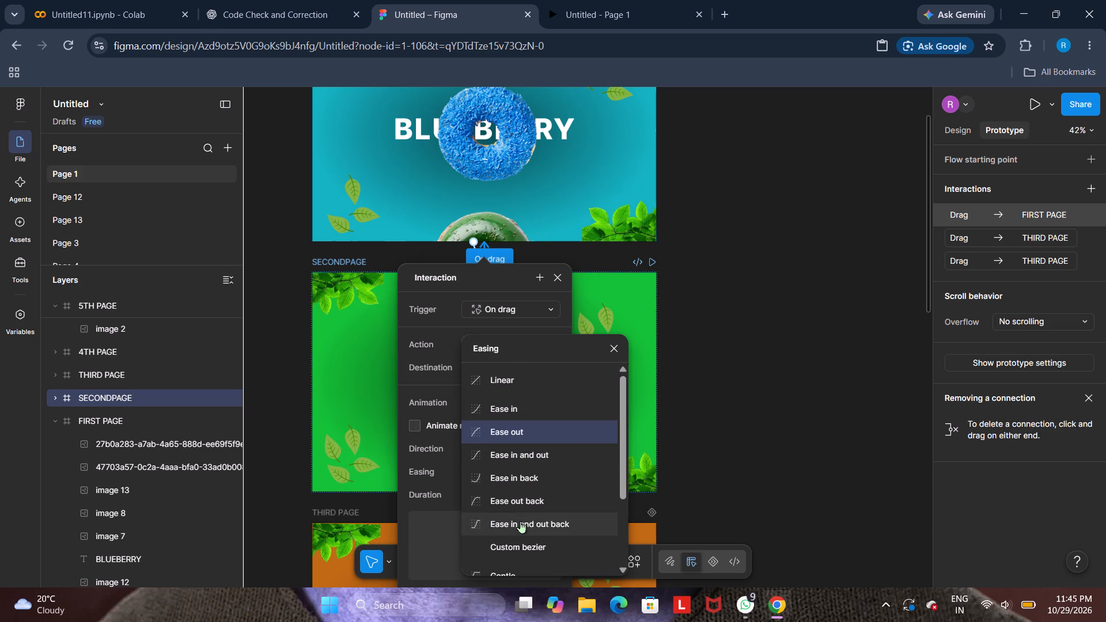
click(511, 495)
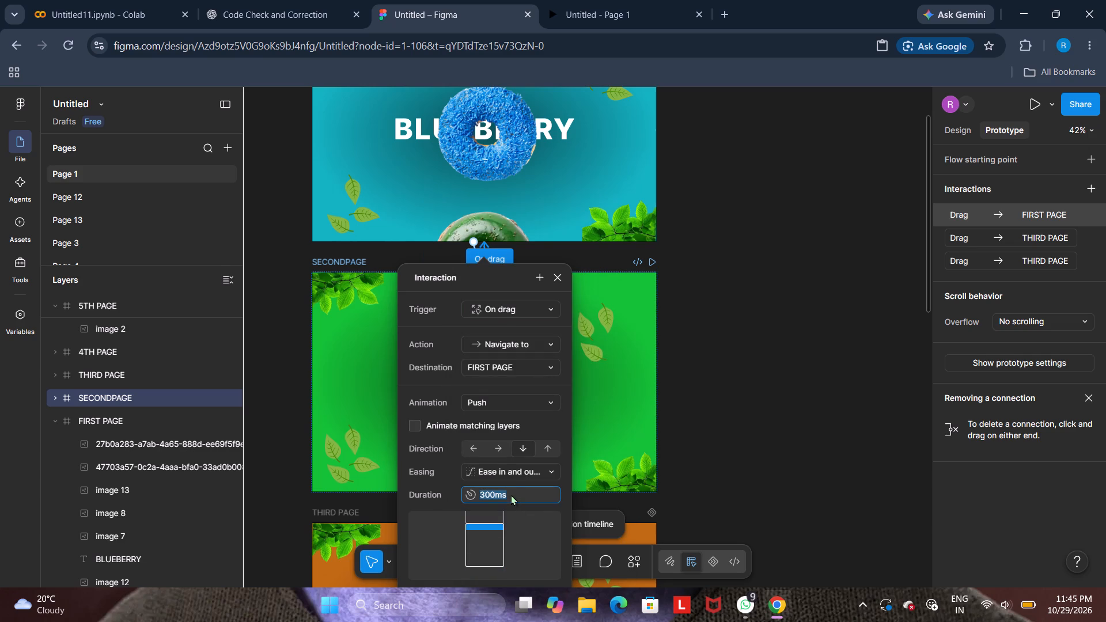
key(BackSpace)
text(900ms)
key(Return)
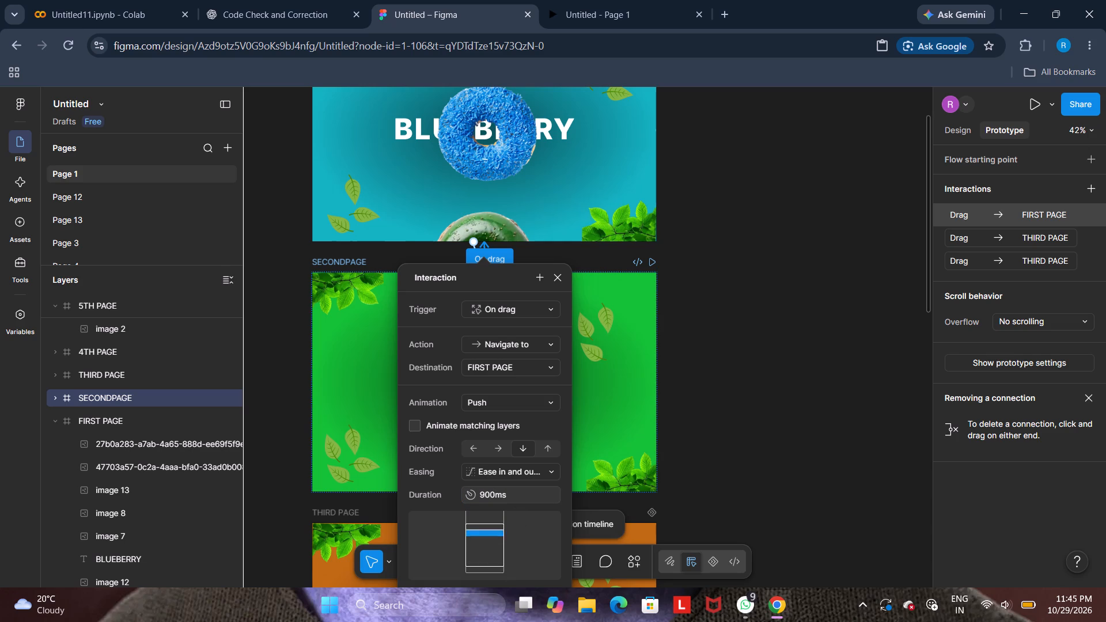
click(715, 409)
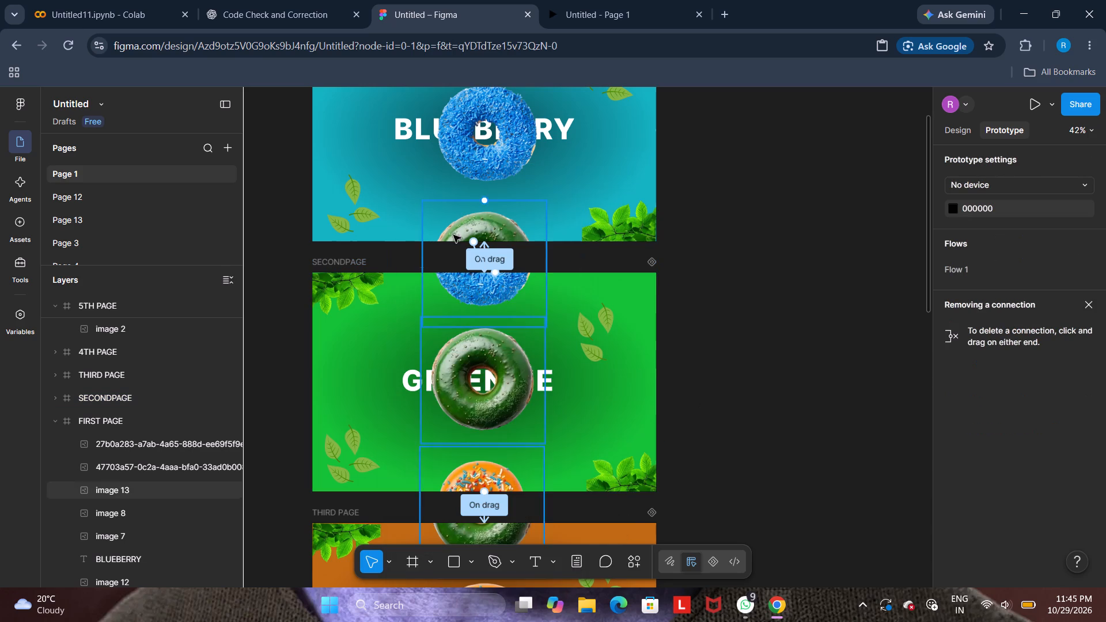
Set the FIRST PAGE to SECONDPAGE connection's push direction to Up and its trigger to On drag.
scroll(456, 248, up, 1)
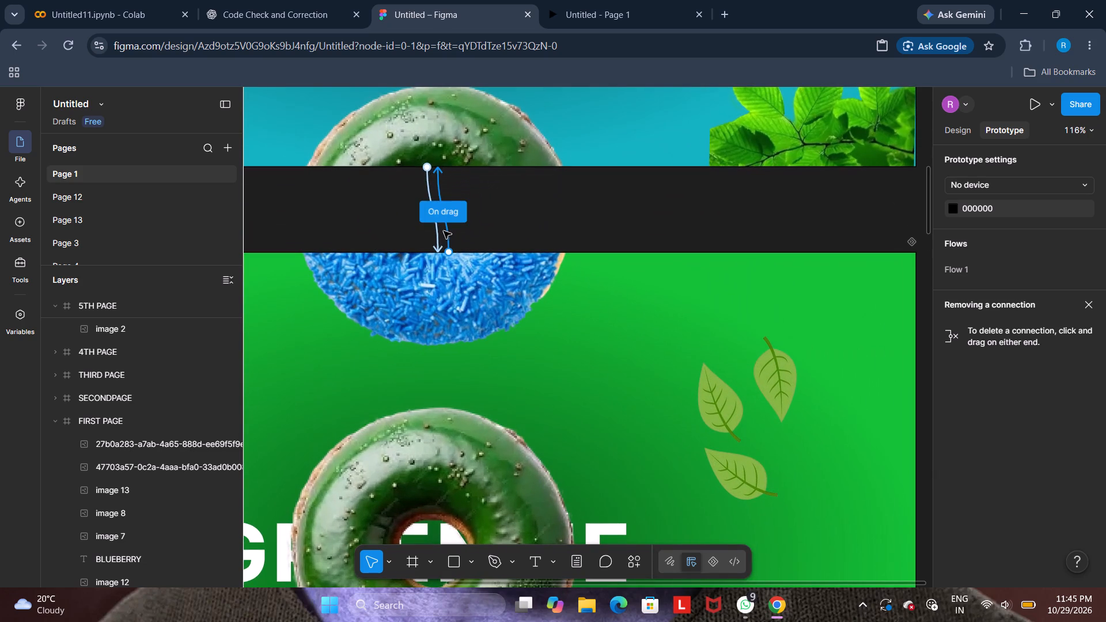
click(436, 234)
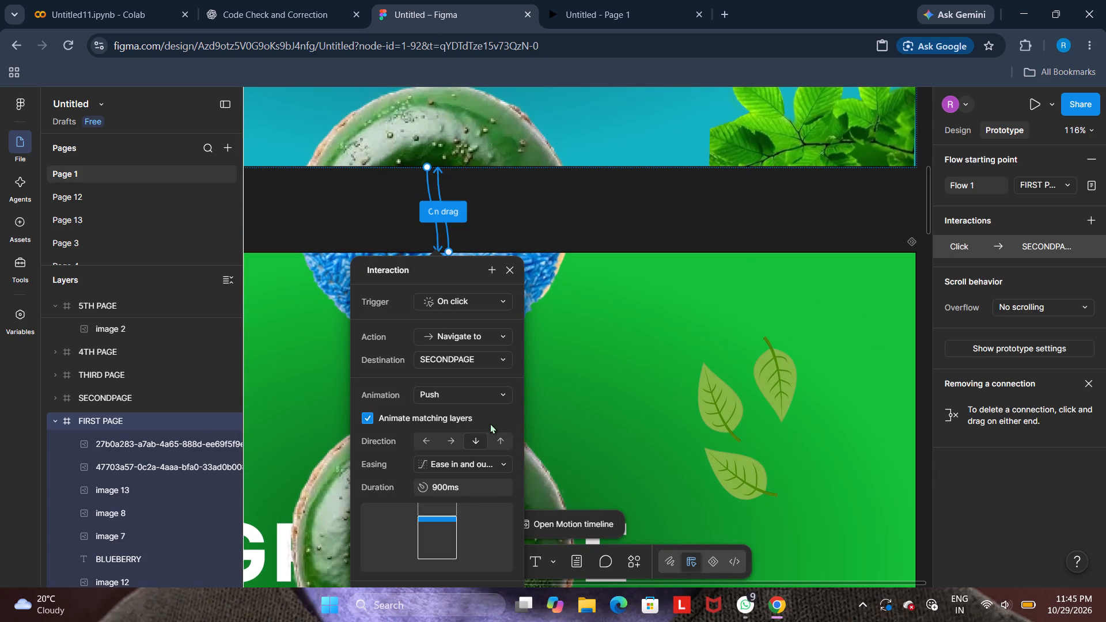
click(499, 439)
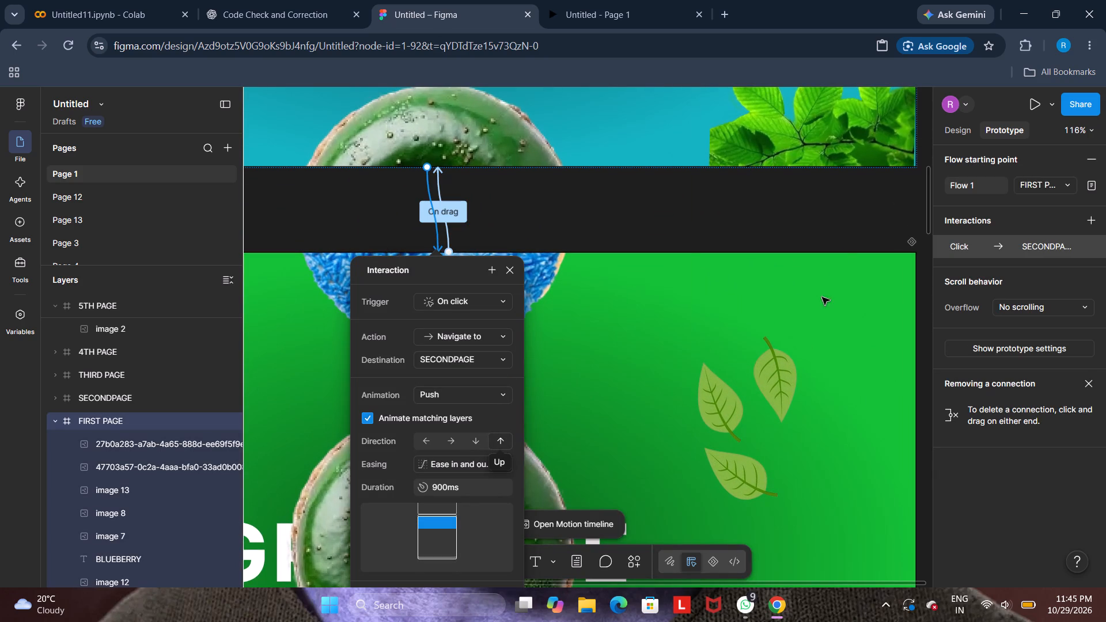
click(460, 296)
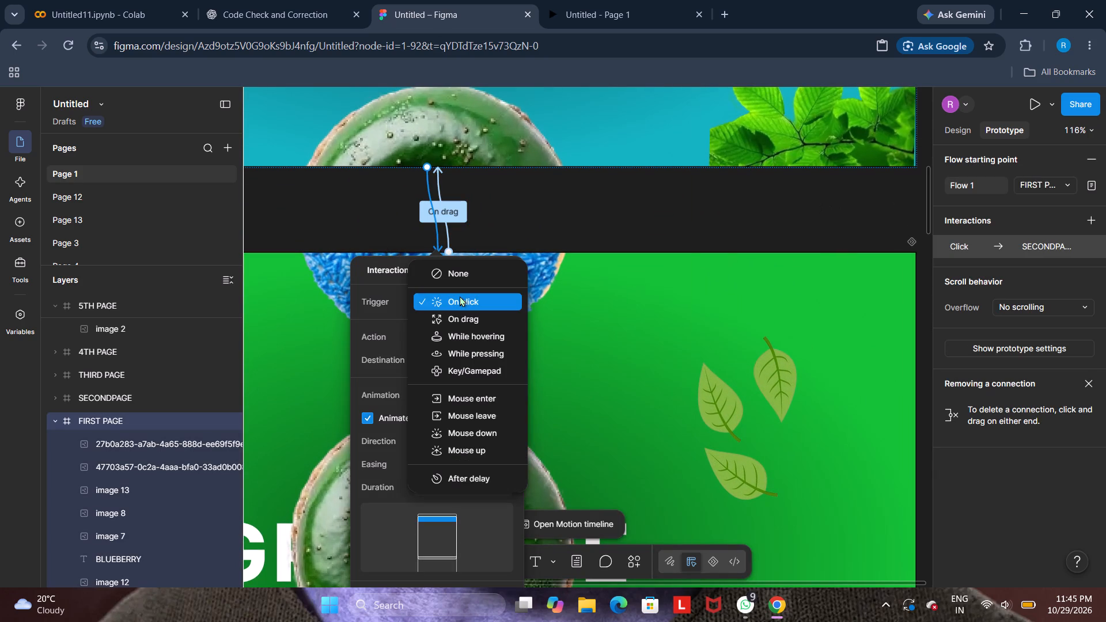
click(462, 320)
click(554, 197)
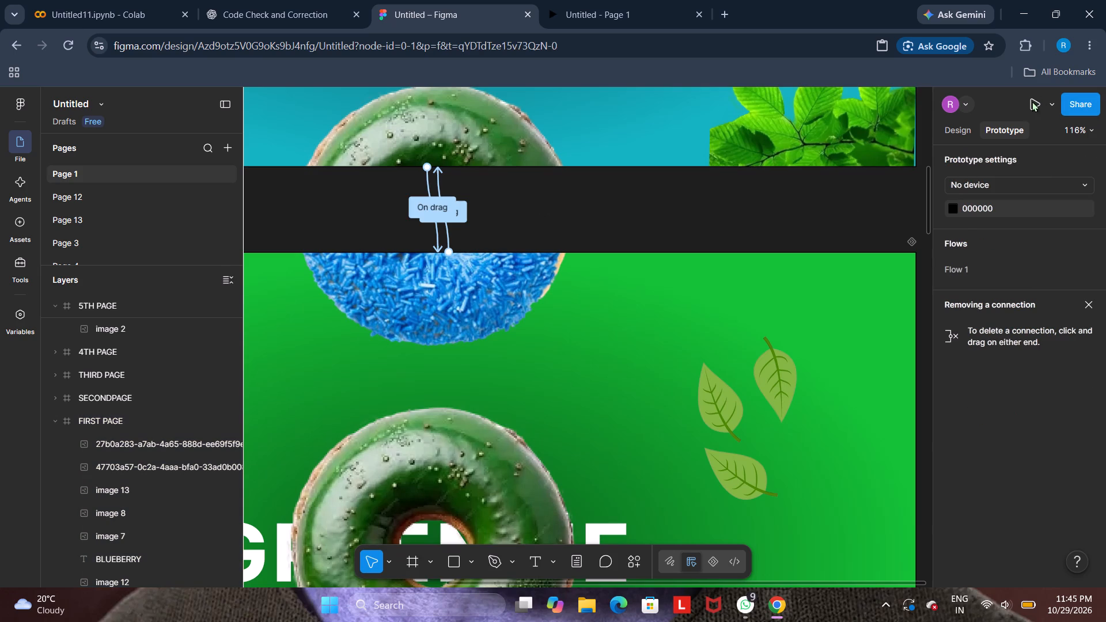
Present the prototype from FIRST PAGE to preview the updated drag connections.
click(1033, 102)
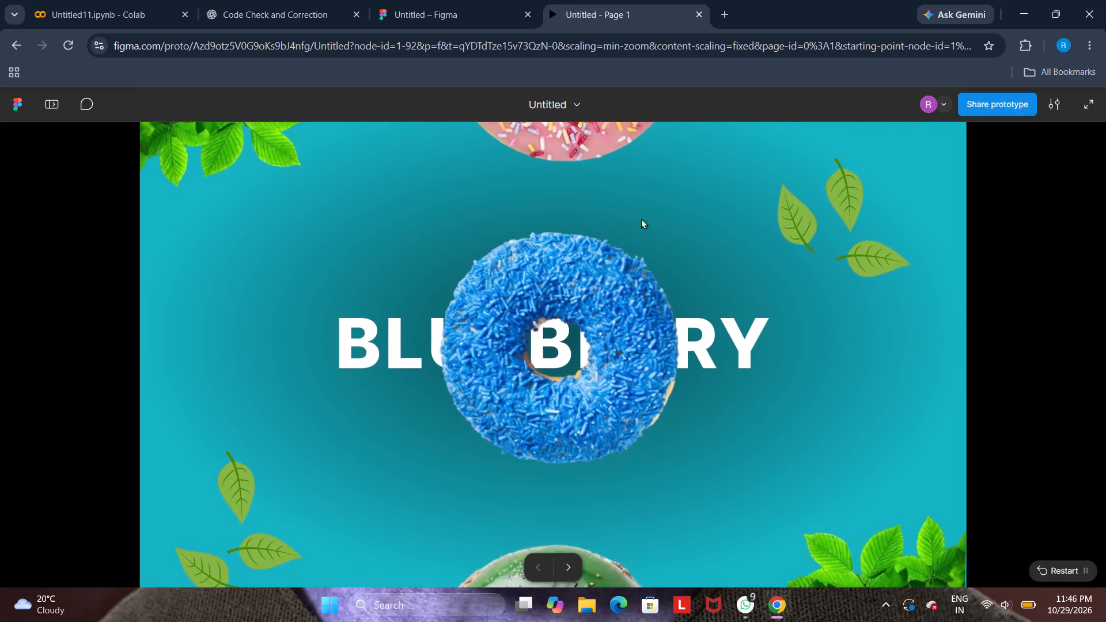
Flip back and forth between the blueberry and green donut slides to check the push transition in both directions.
key(Right)
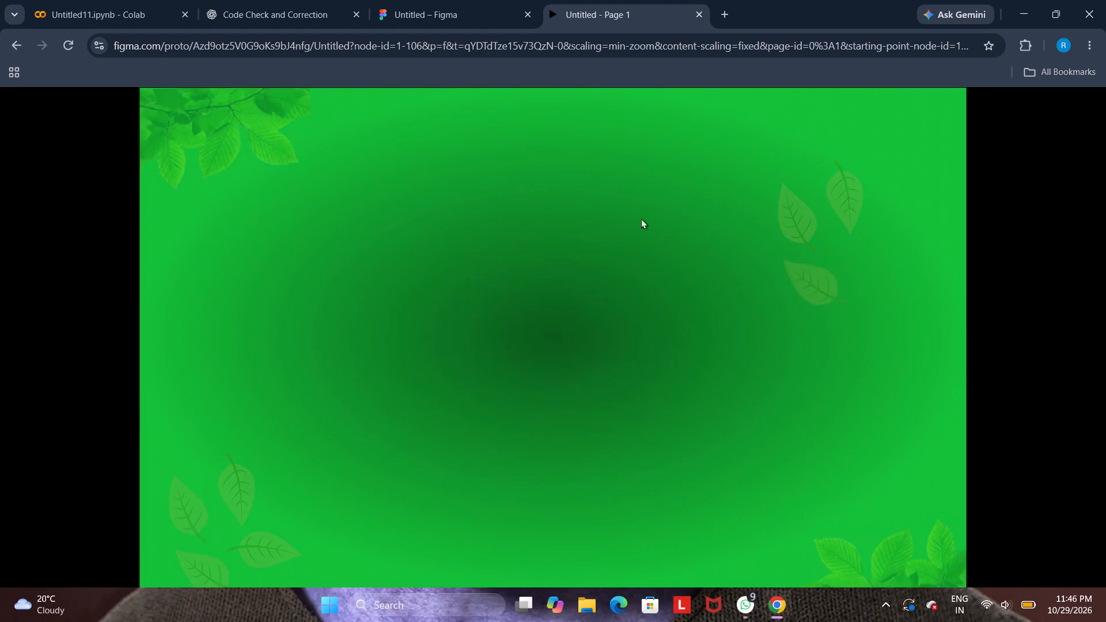
key(Left)
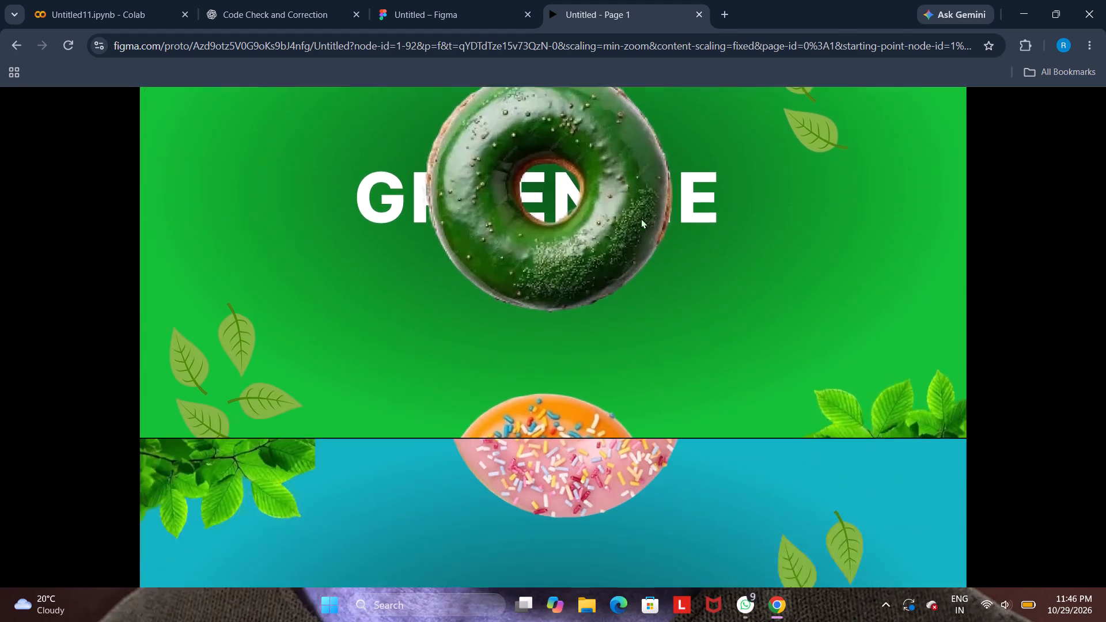
key(Right)
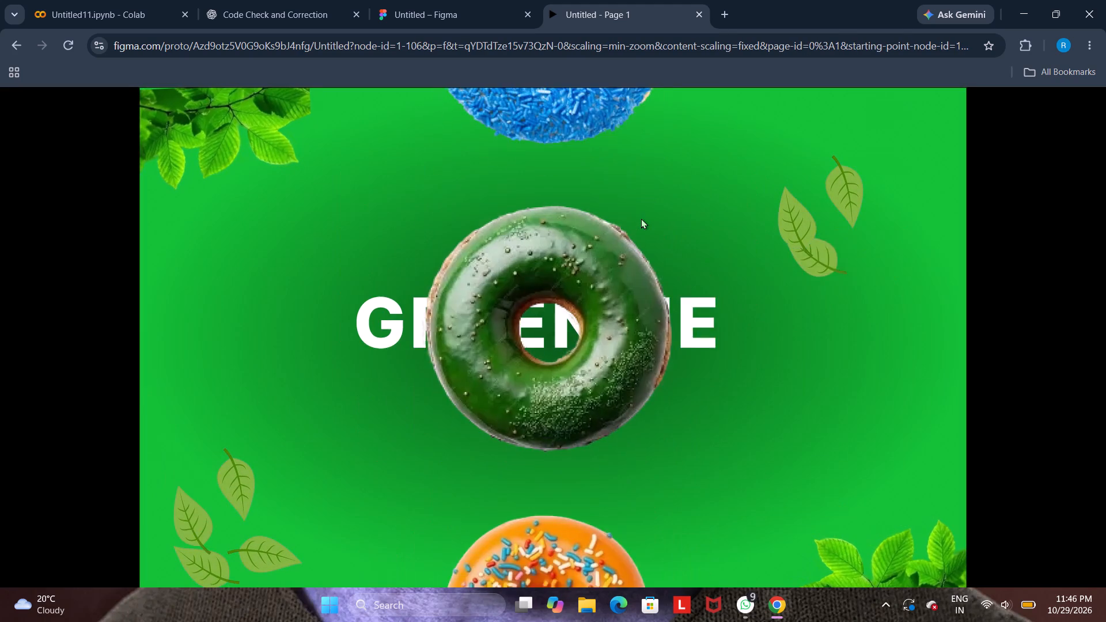
key(Left)
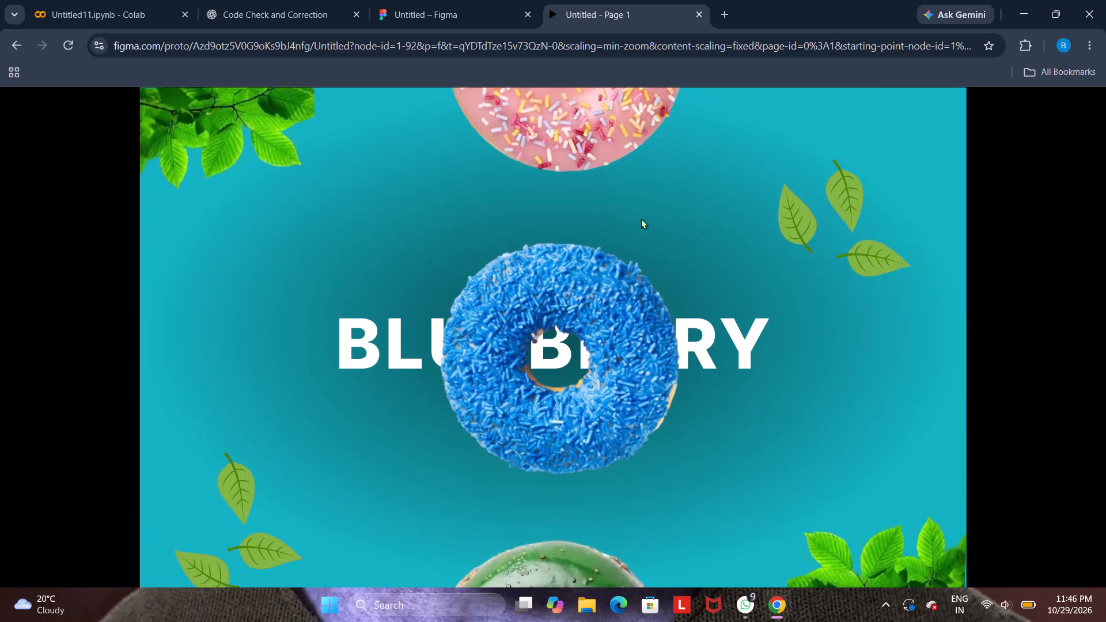
key(Right)
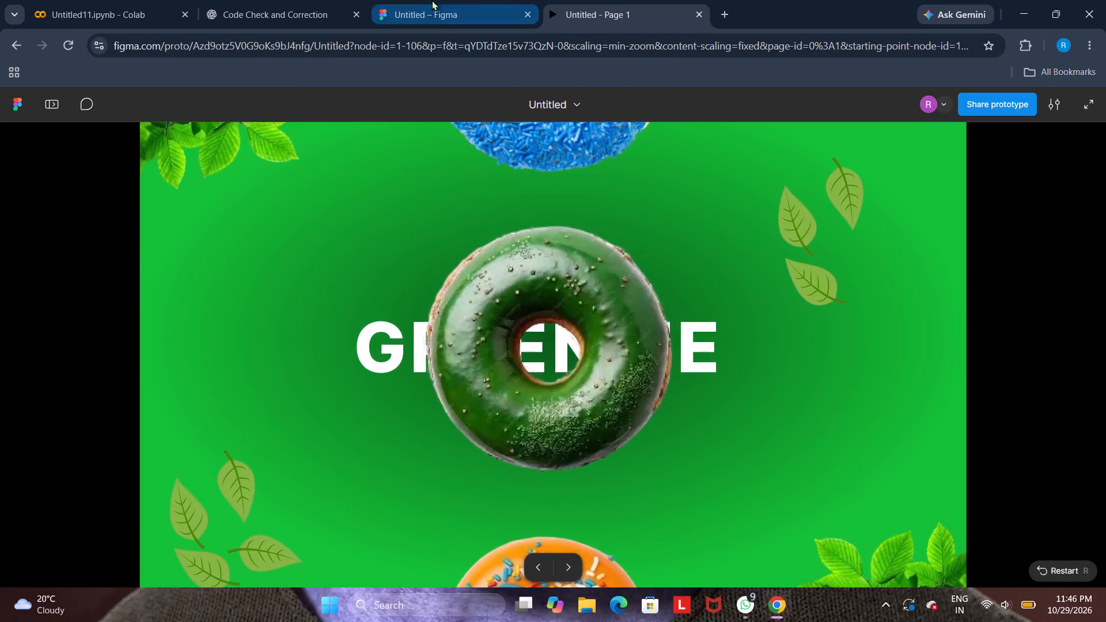
In the design file, set the push direction of the SECONDPAGE to THIRD PAGE drag connection to Up.
click(419, 1)
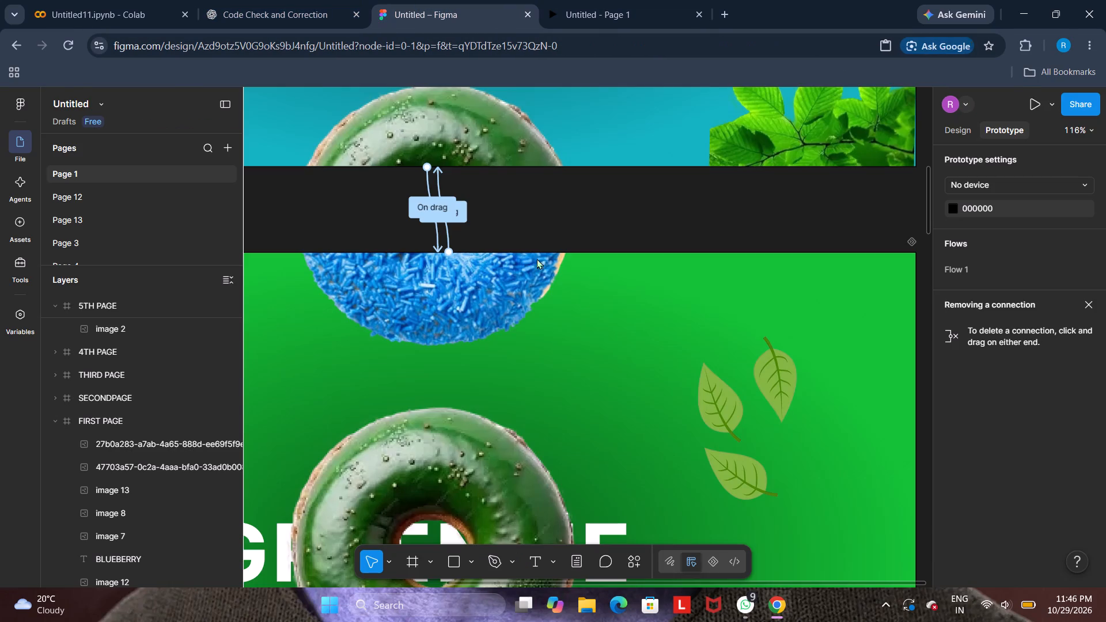
scroll(497, 322, down, 4)
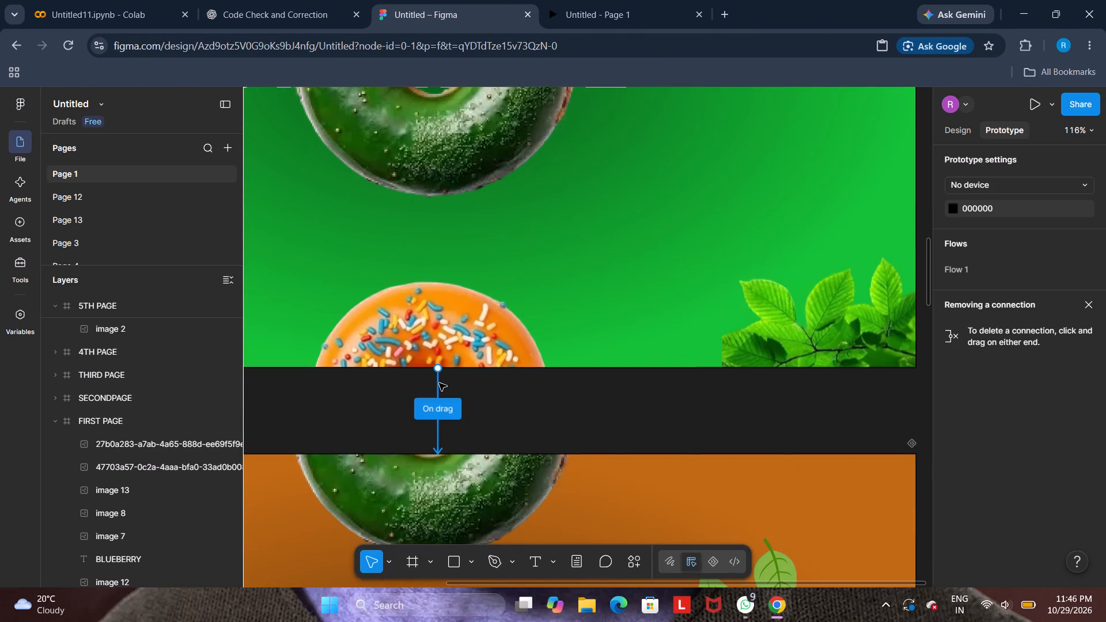
click(439, 383)
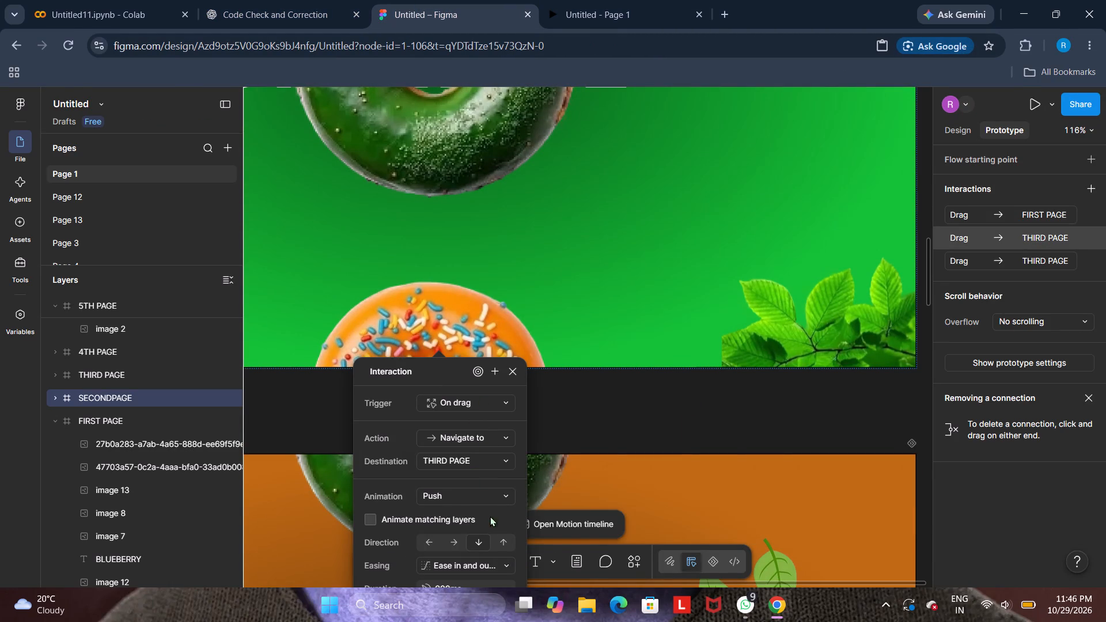
click(501, 538)
click(618, 403)
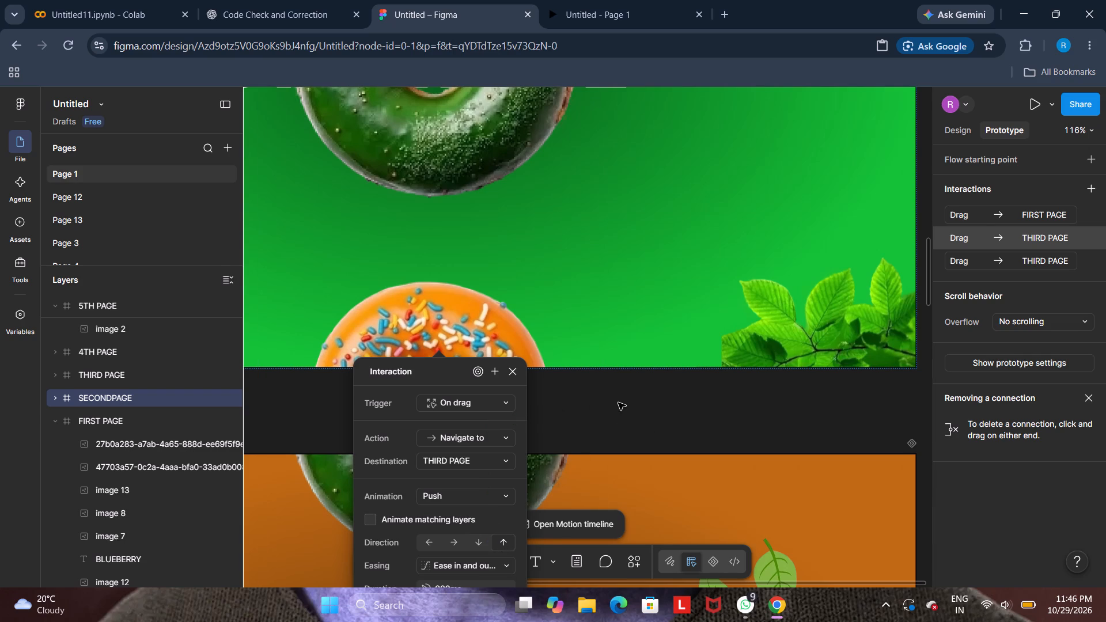
Add a connection from THIRD PAGE back to SECONDPAGE with an On drag trigger and a Push animation directed Down.
scroll(331, 454, right, 1)
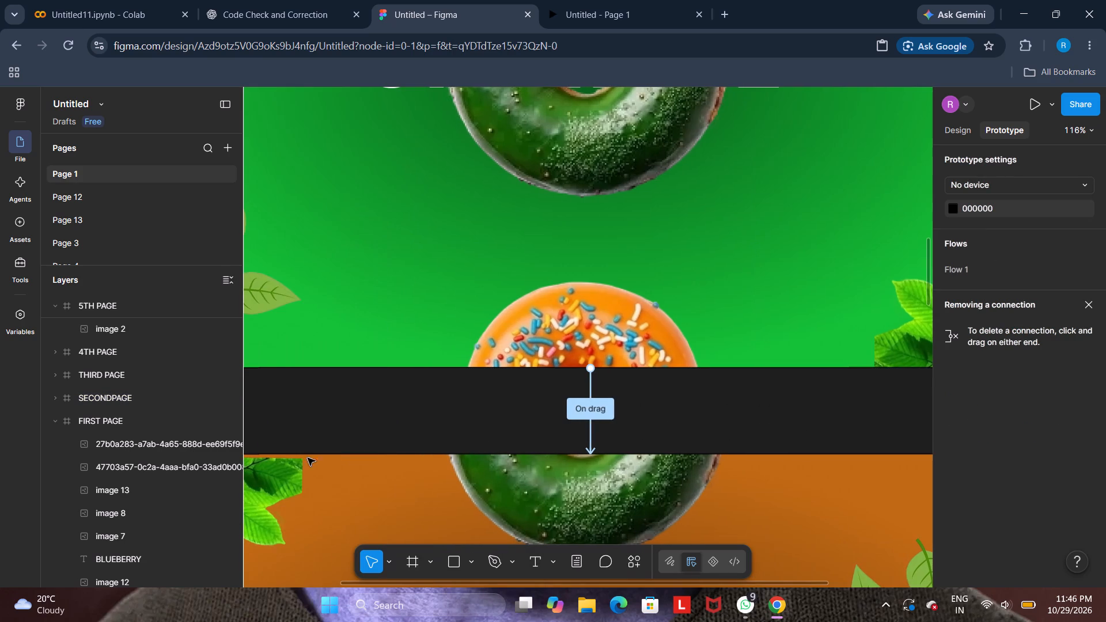
scroll(281, 430, right, 2)
click(295, 439)
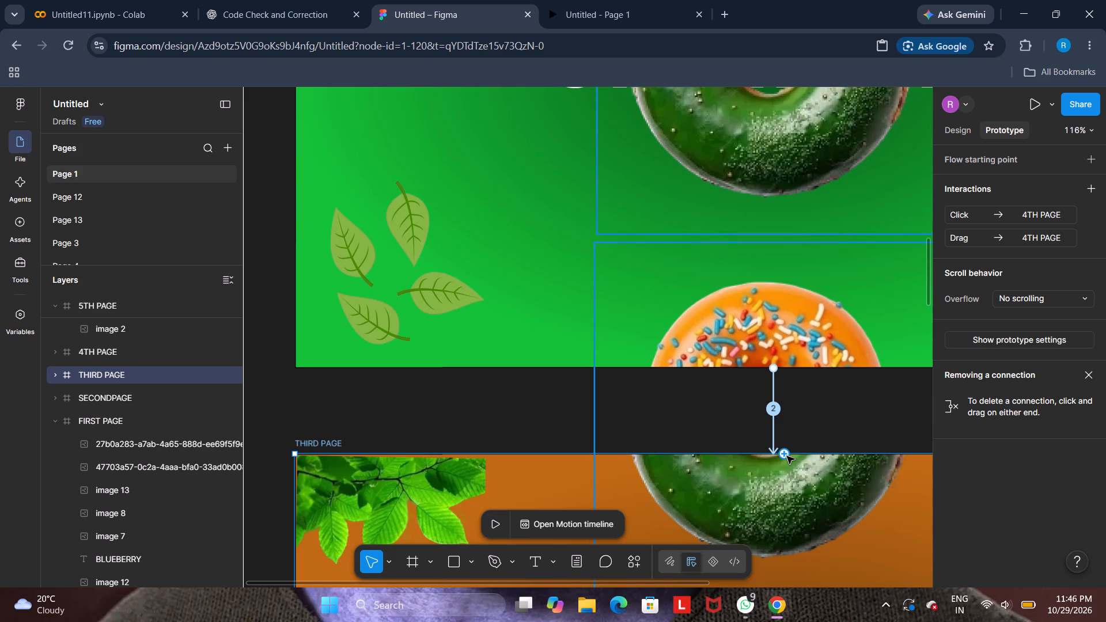
drag(787, 456, 784, 361)
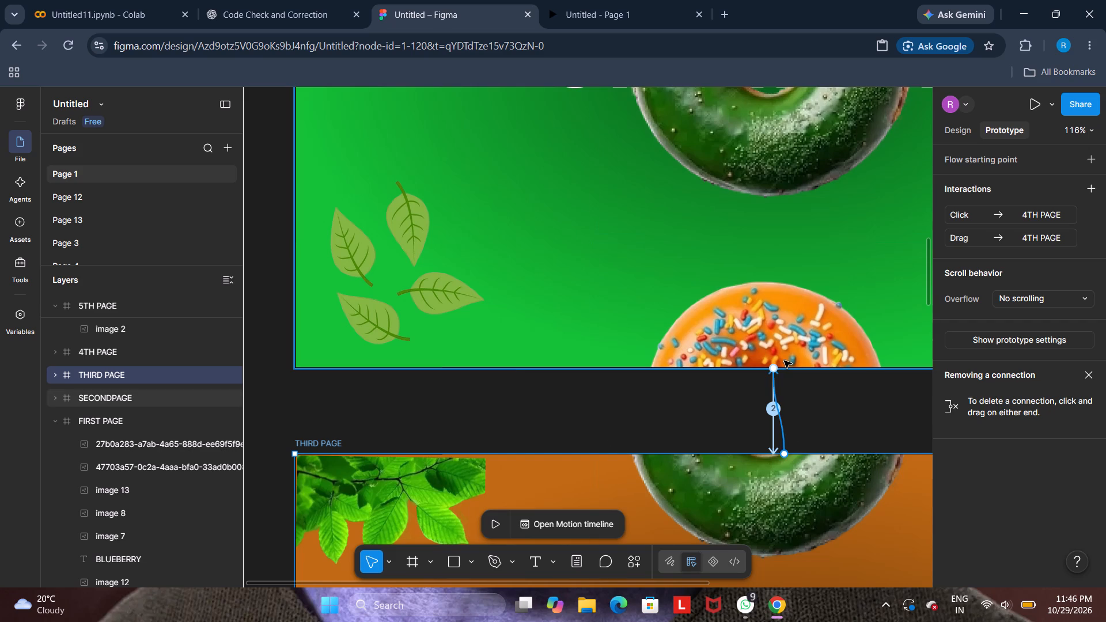
click(815, 397)
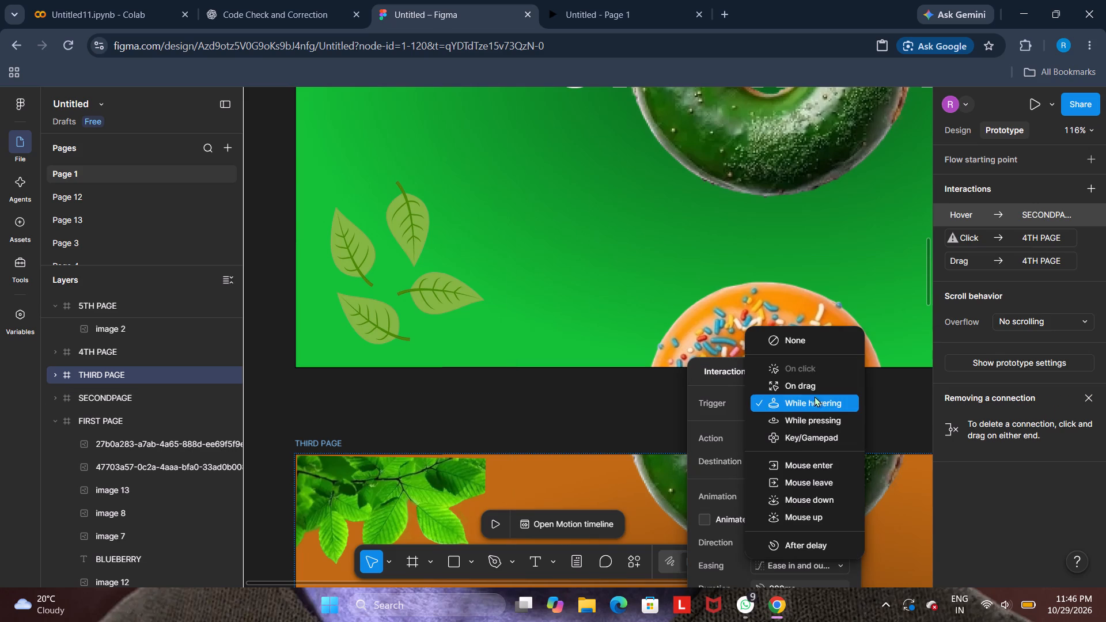
click(808, 383)
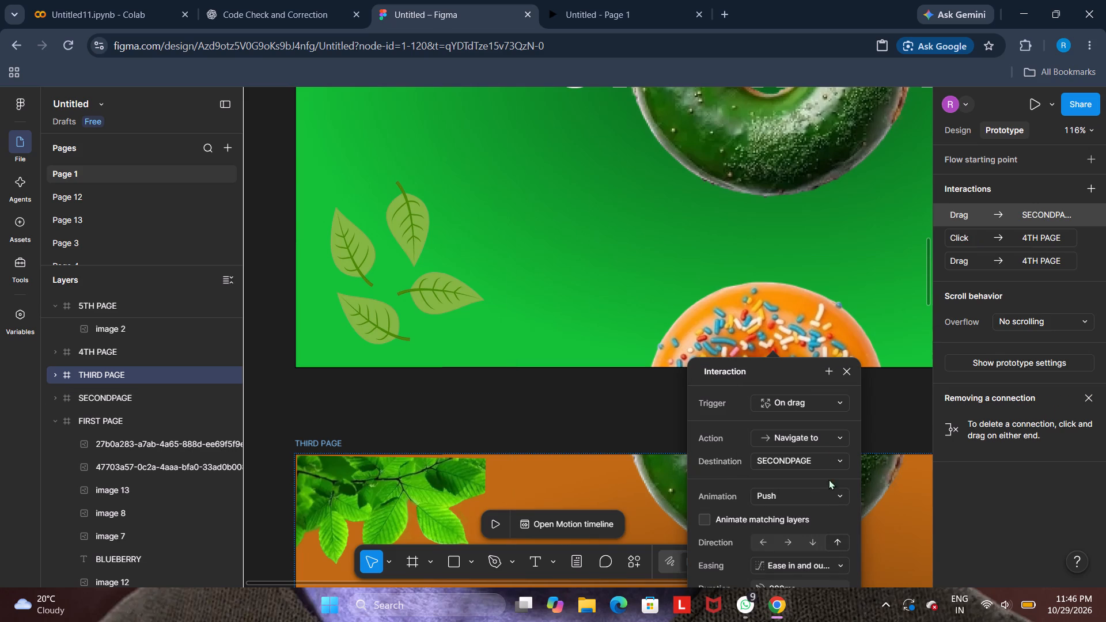
click(813, 541)
scroll(813, 541, down, 1)
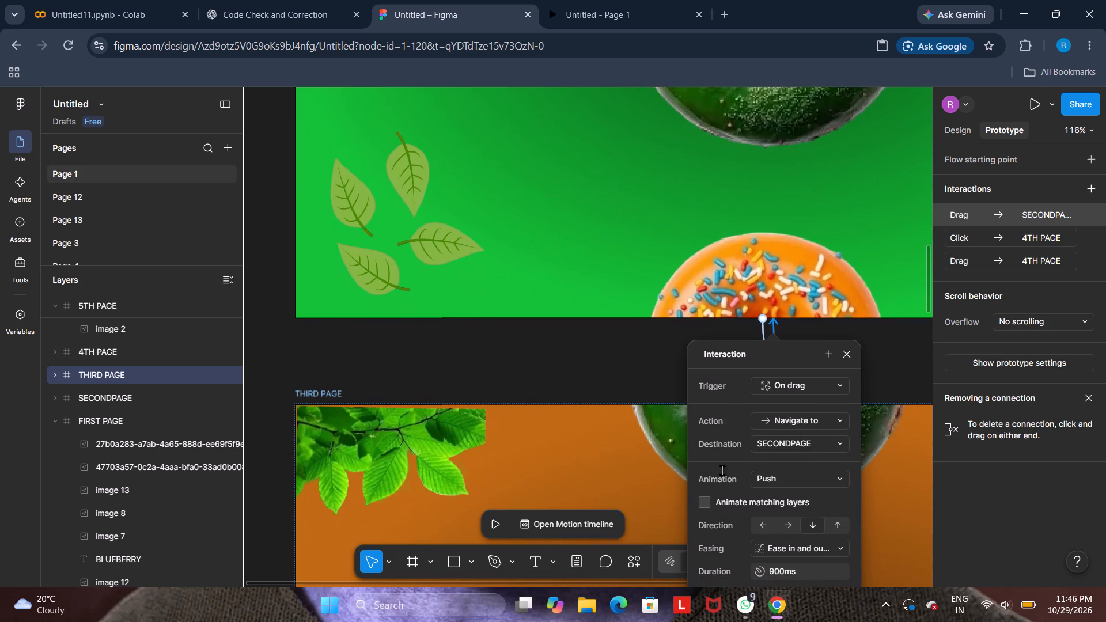
click(652, 397)
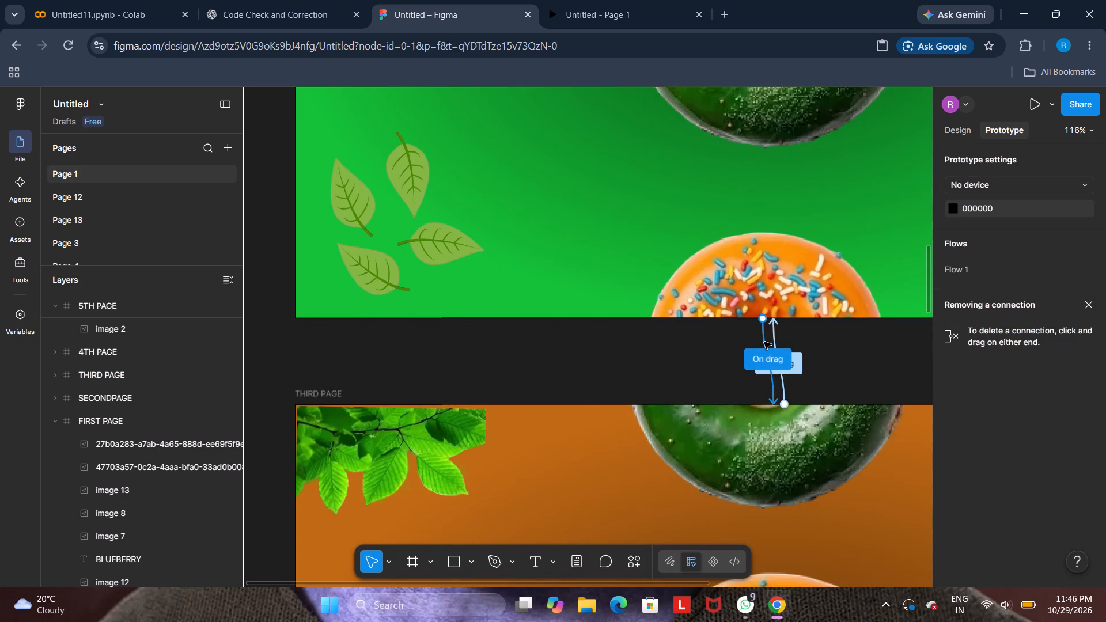
click(764, 342)
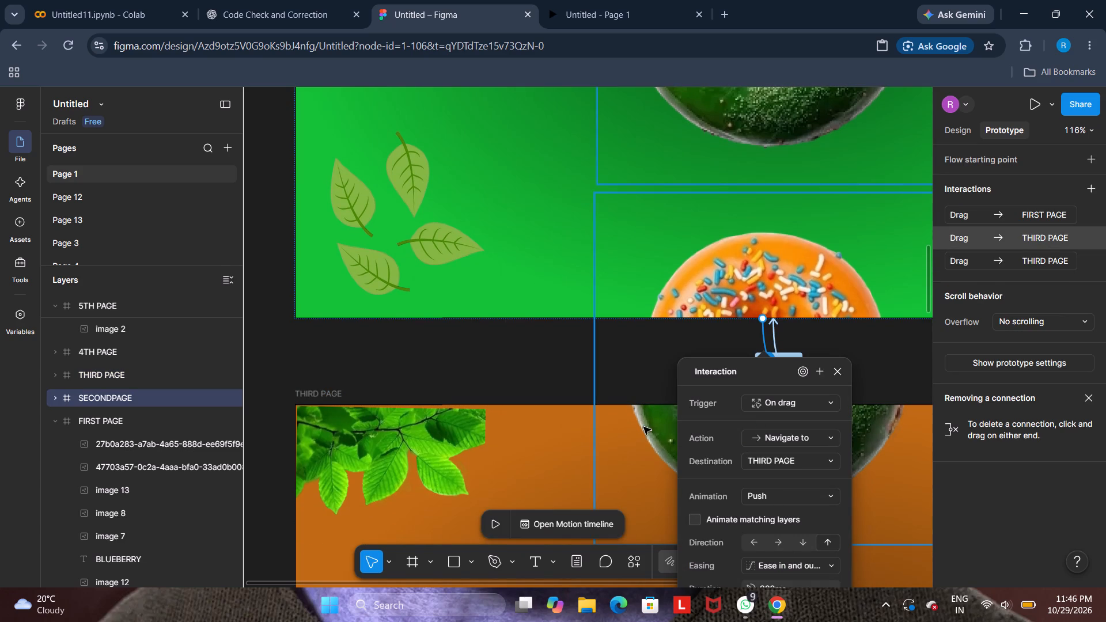
click(519, 362)
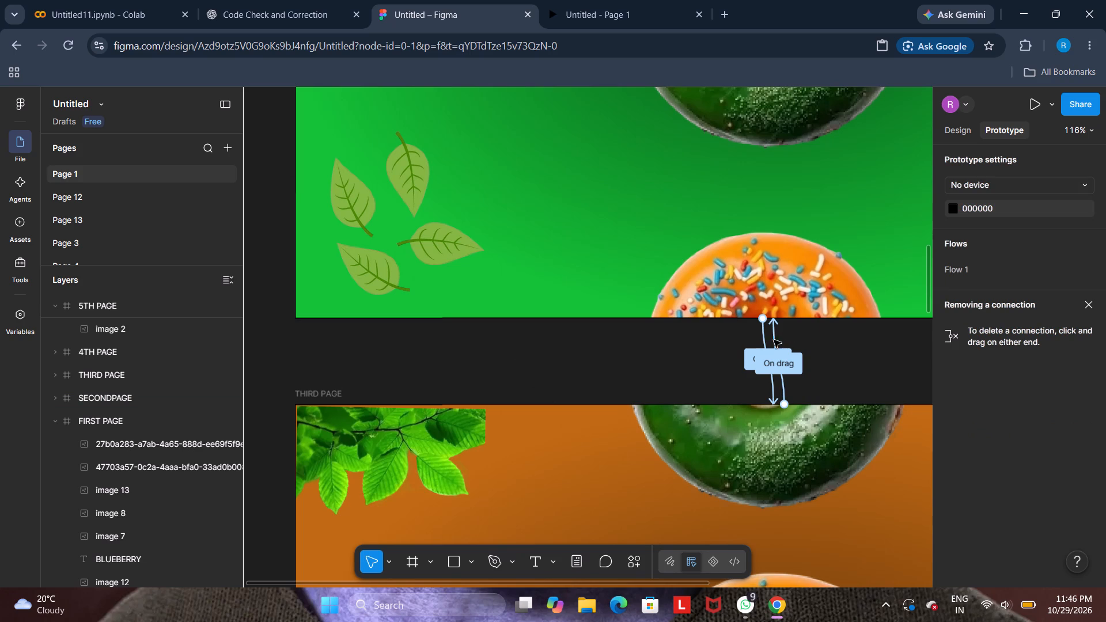
click(772, 339)
click(611, 363)
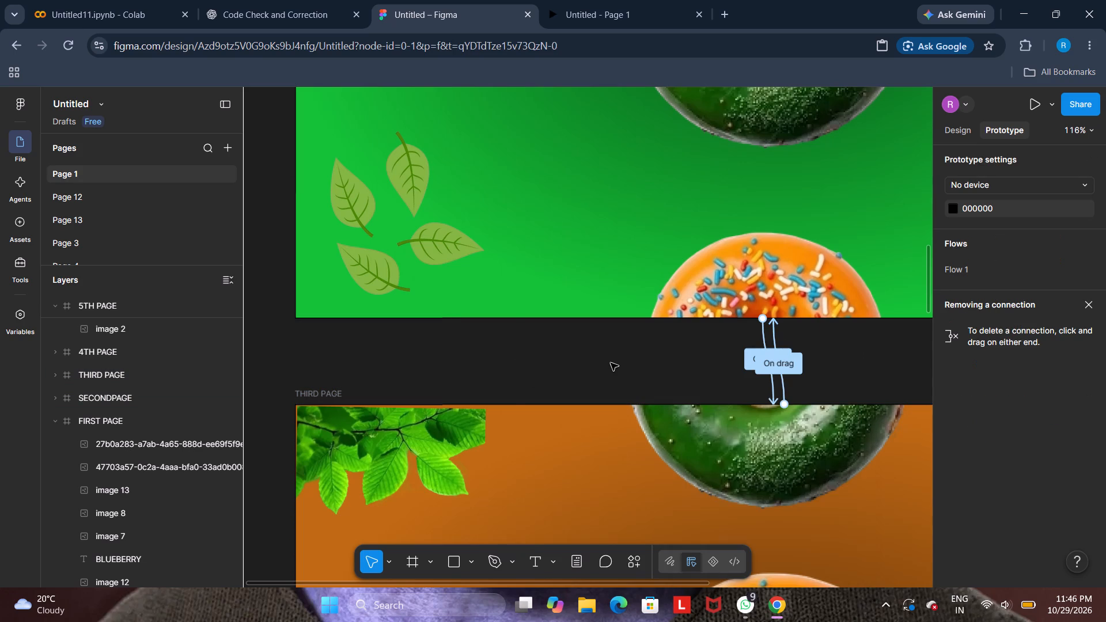
Present the prototype and flip between the blueberry, green and orange donut slides to check the transitions in both directions.
click(1034, 101)
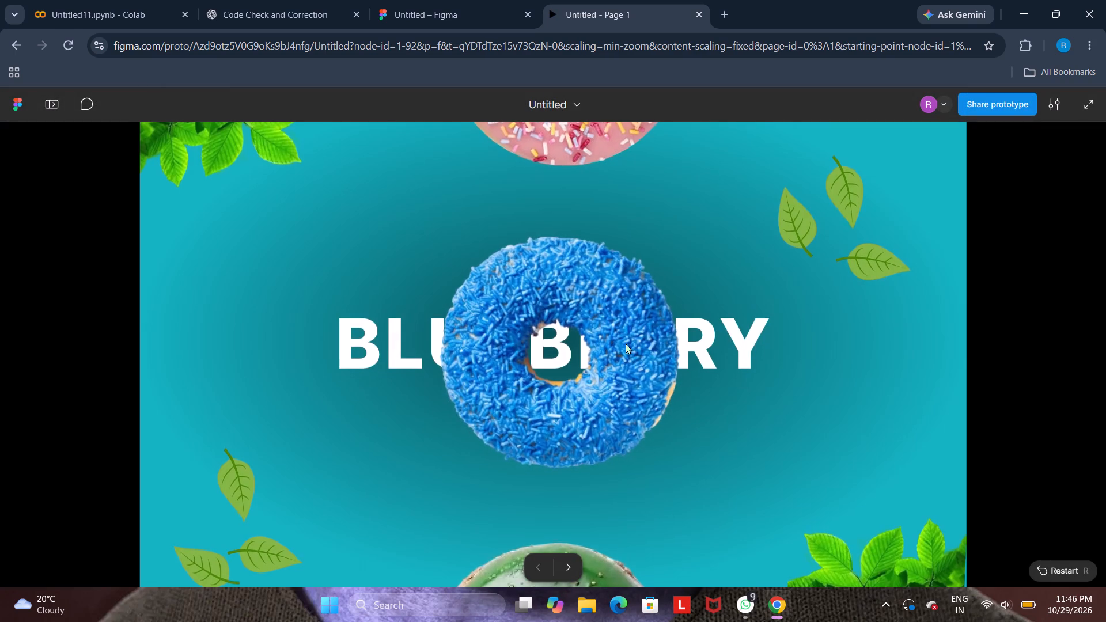
key(Right)
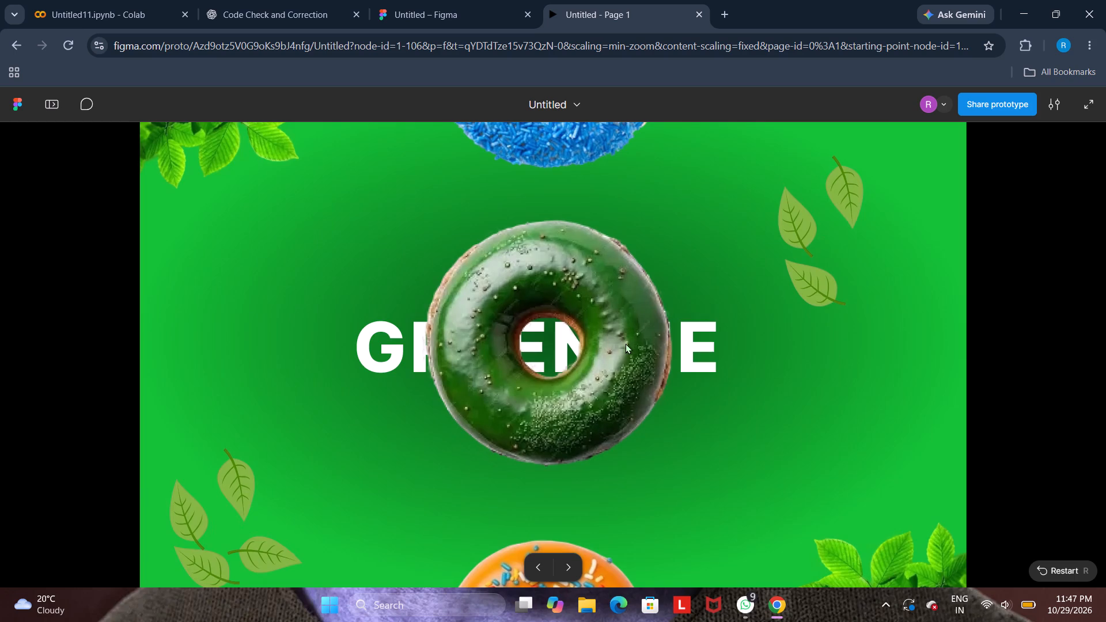
key(Right)
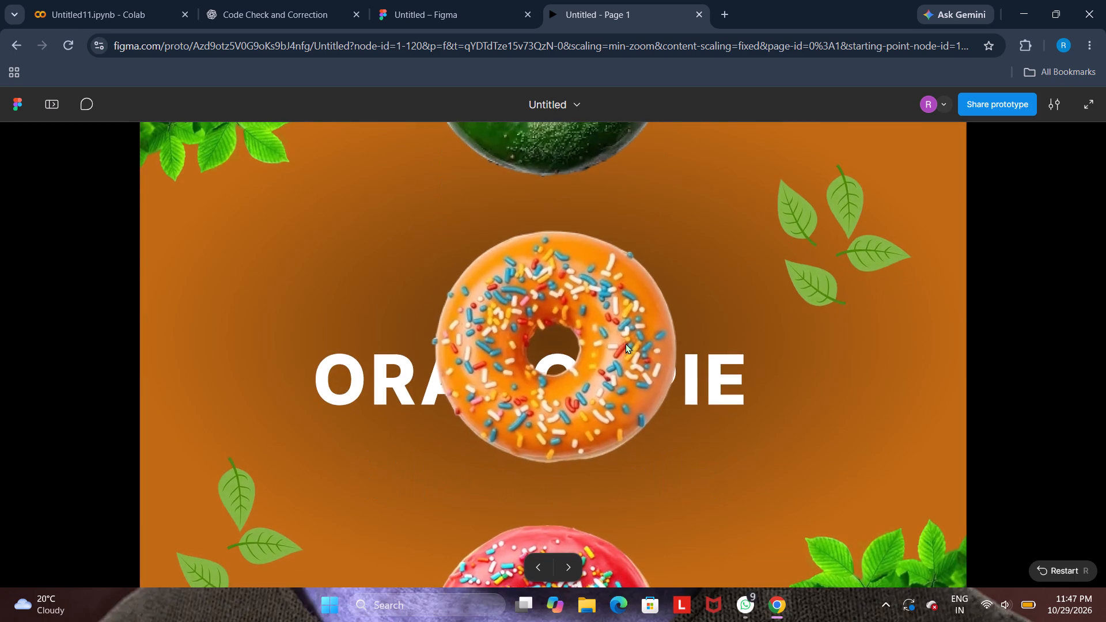
key(Left)
key(Right)
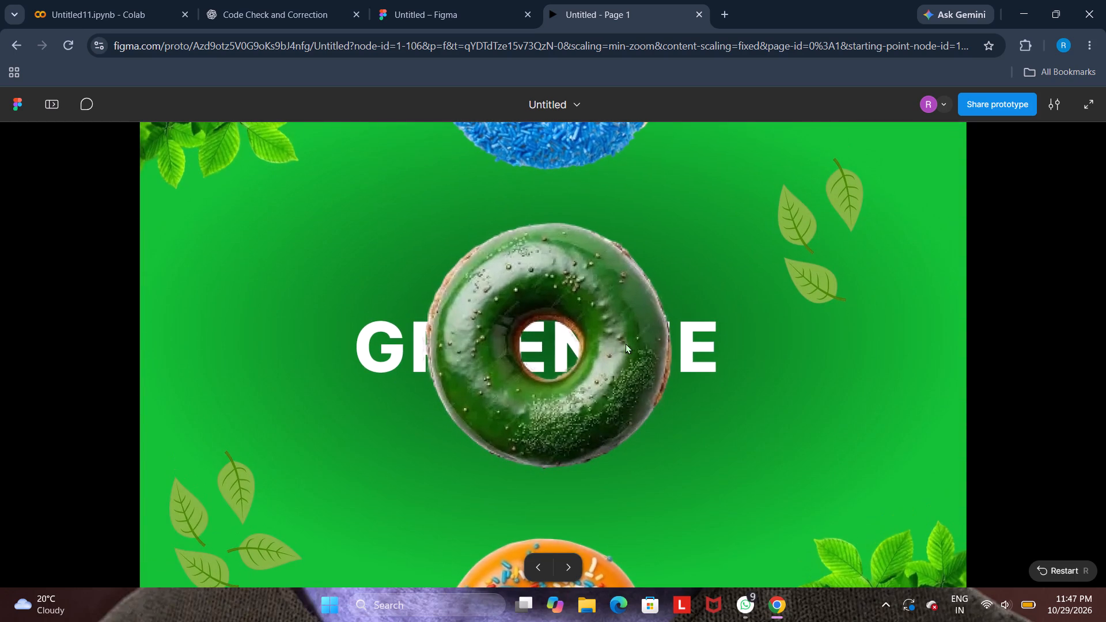
key(Left)
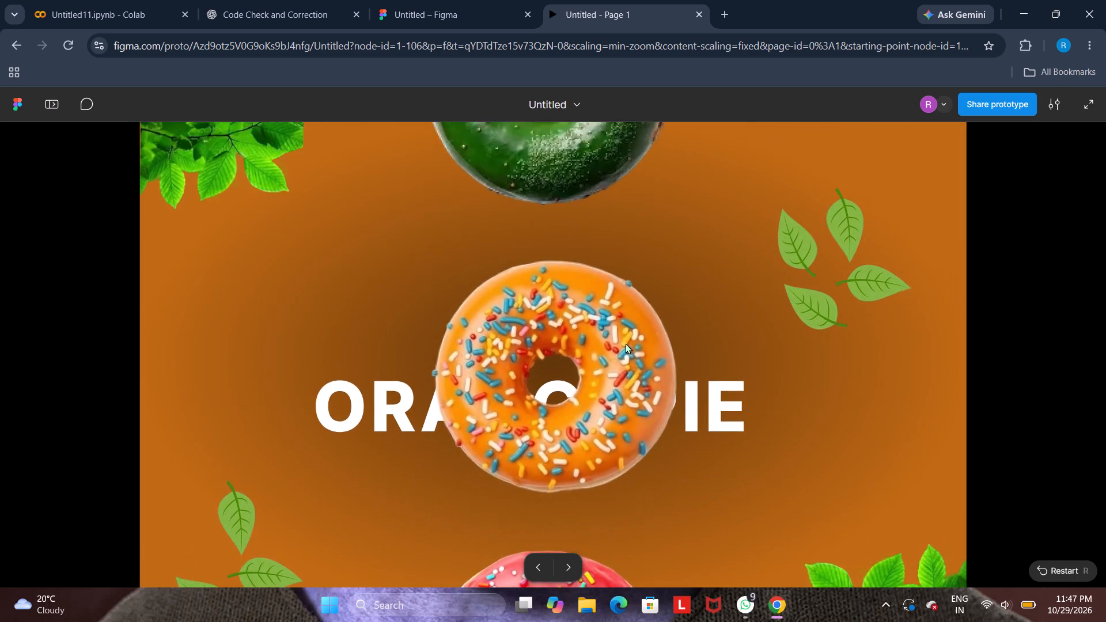
key(Right)
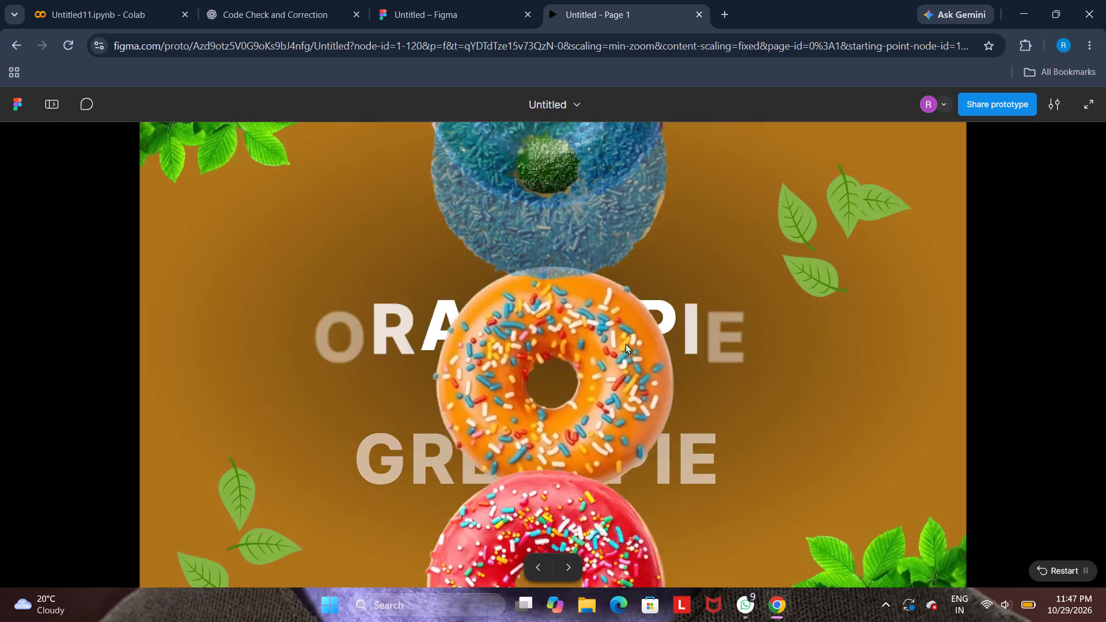
key(Left)
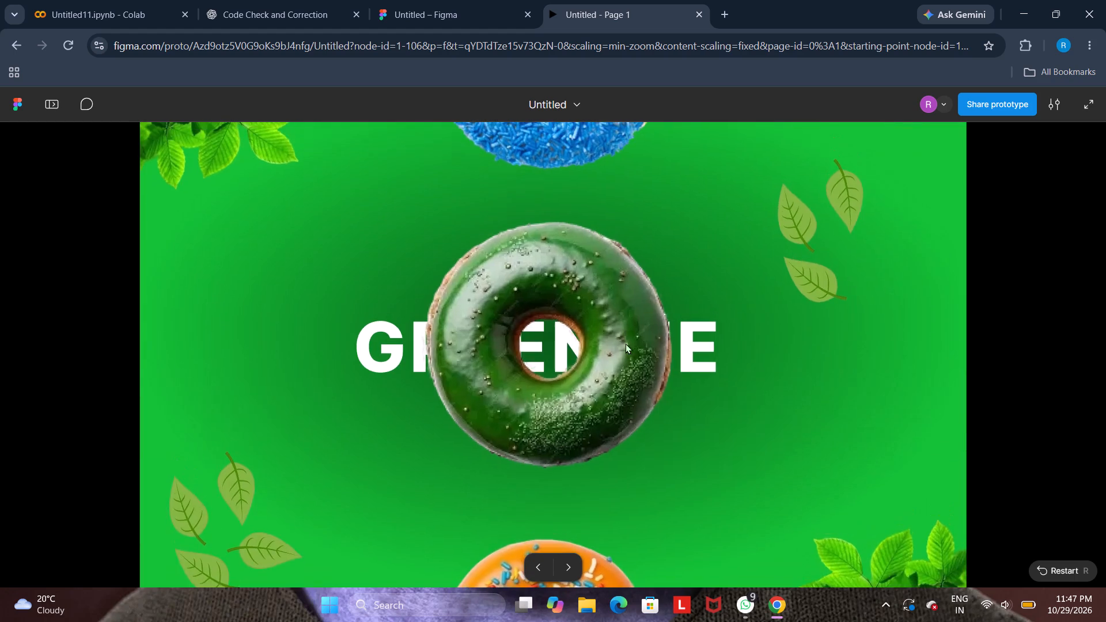
key(Right)
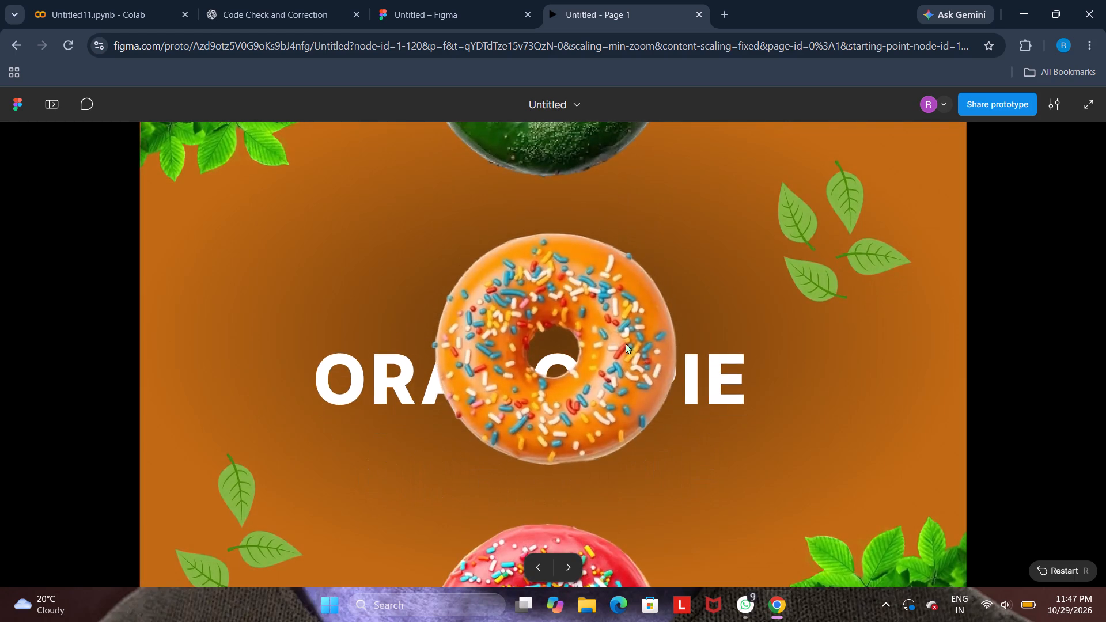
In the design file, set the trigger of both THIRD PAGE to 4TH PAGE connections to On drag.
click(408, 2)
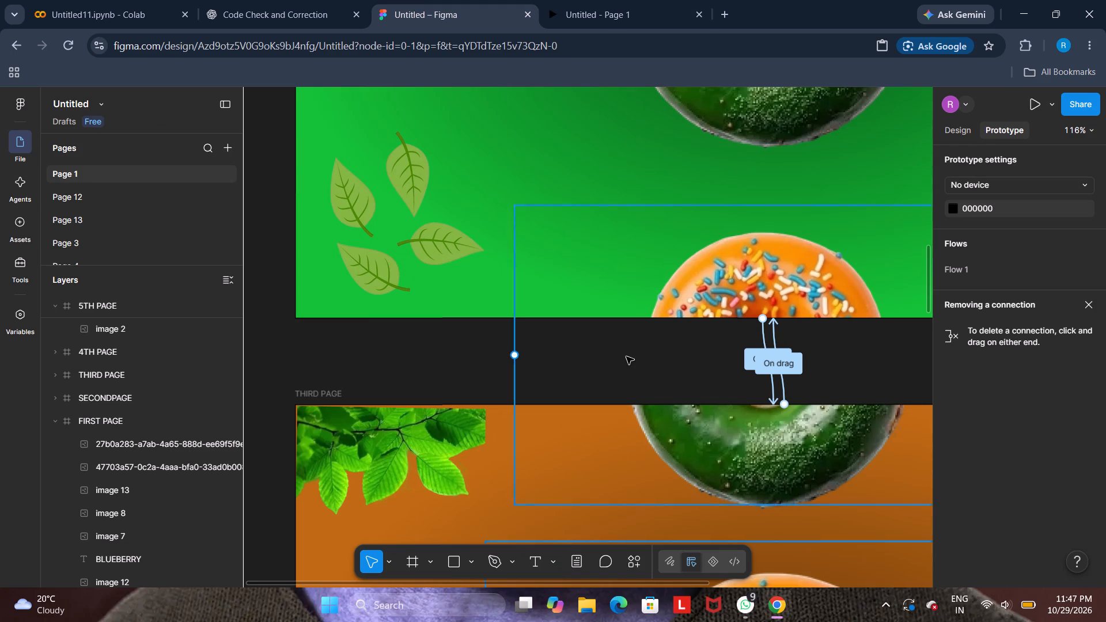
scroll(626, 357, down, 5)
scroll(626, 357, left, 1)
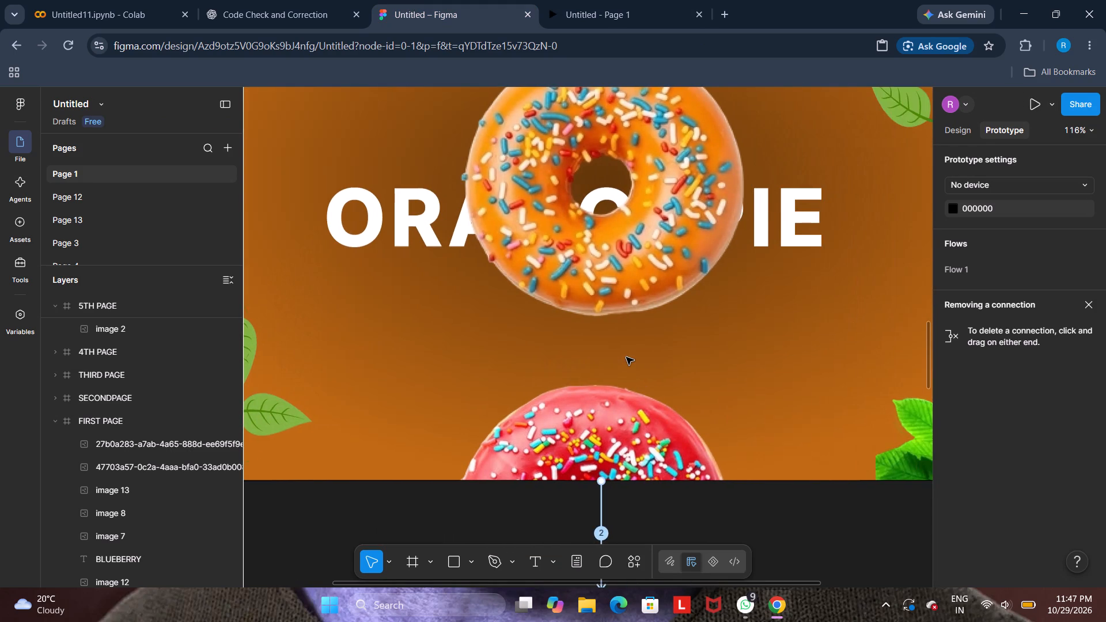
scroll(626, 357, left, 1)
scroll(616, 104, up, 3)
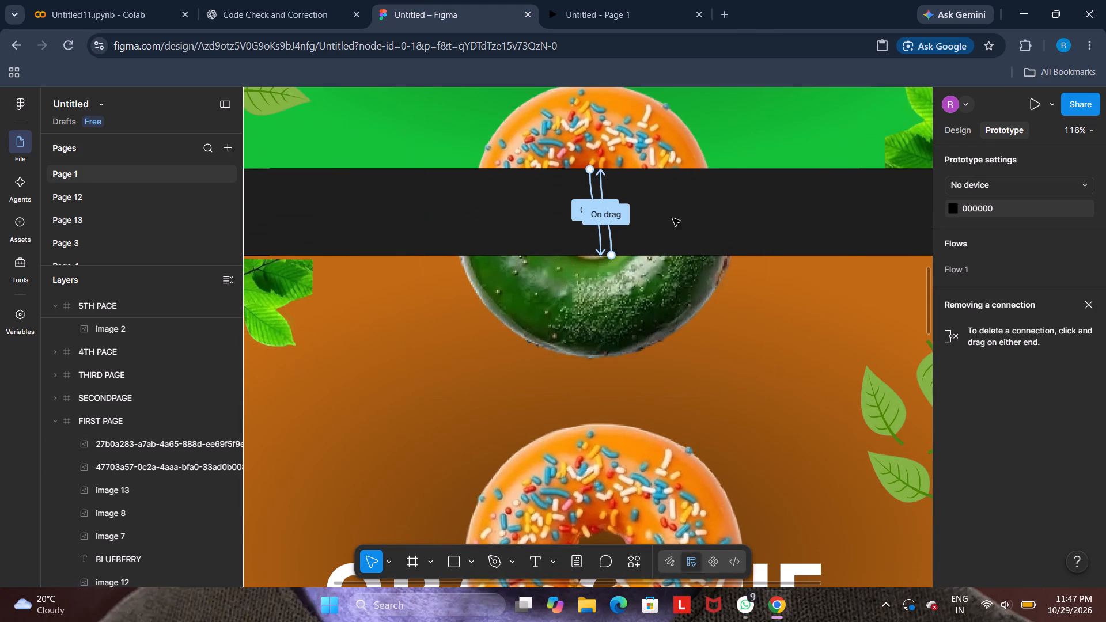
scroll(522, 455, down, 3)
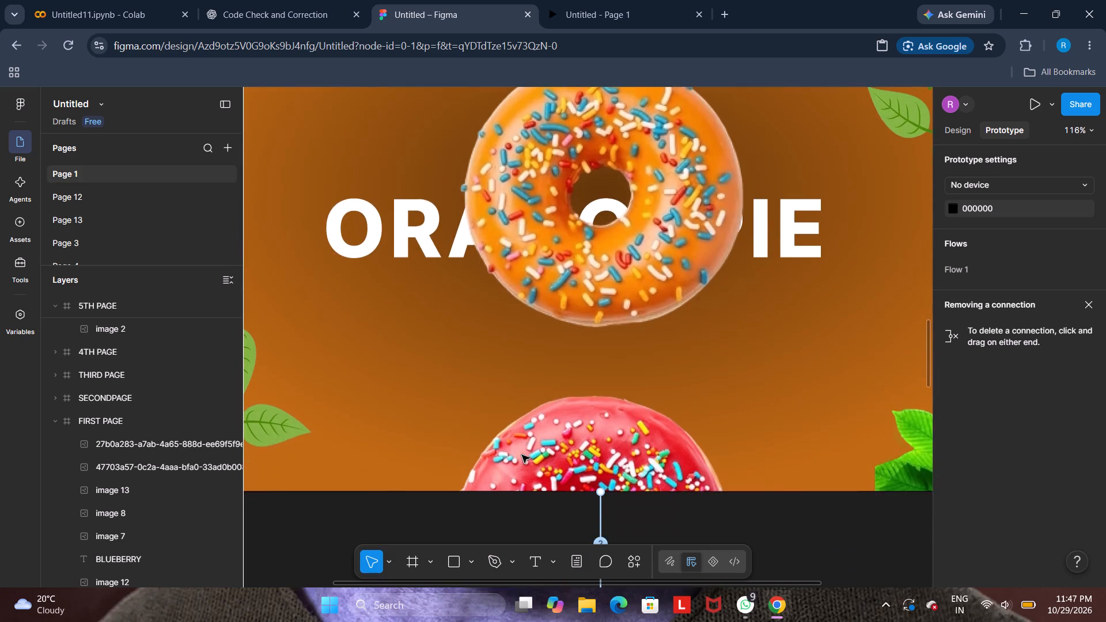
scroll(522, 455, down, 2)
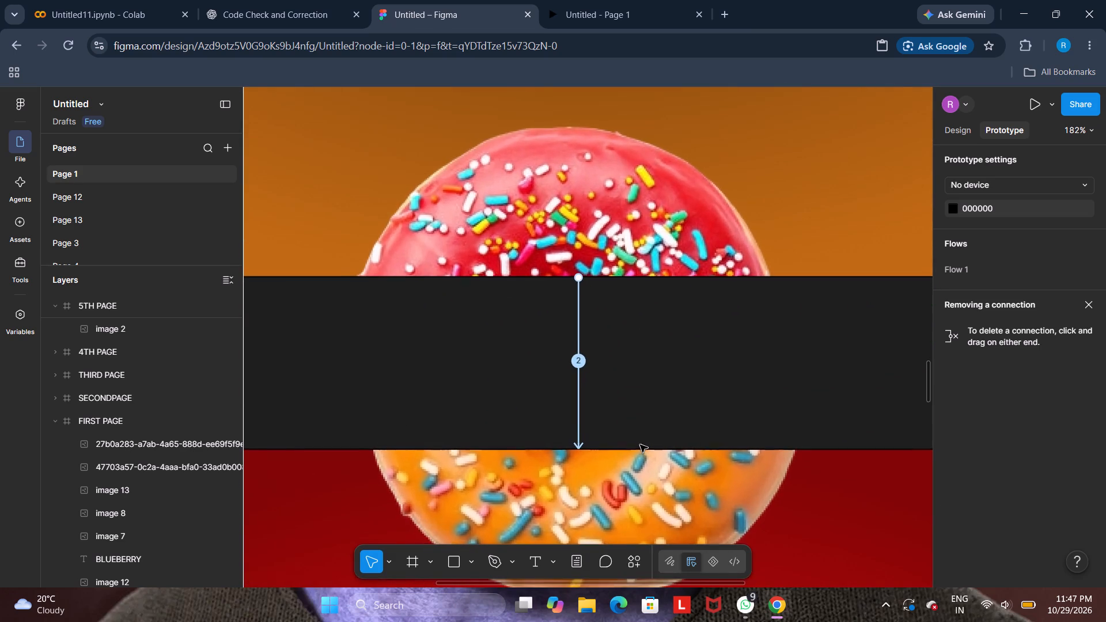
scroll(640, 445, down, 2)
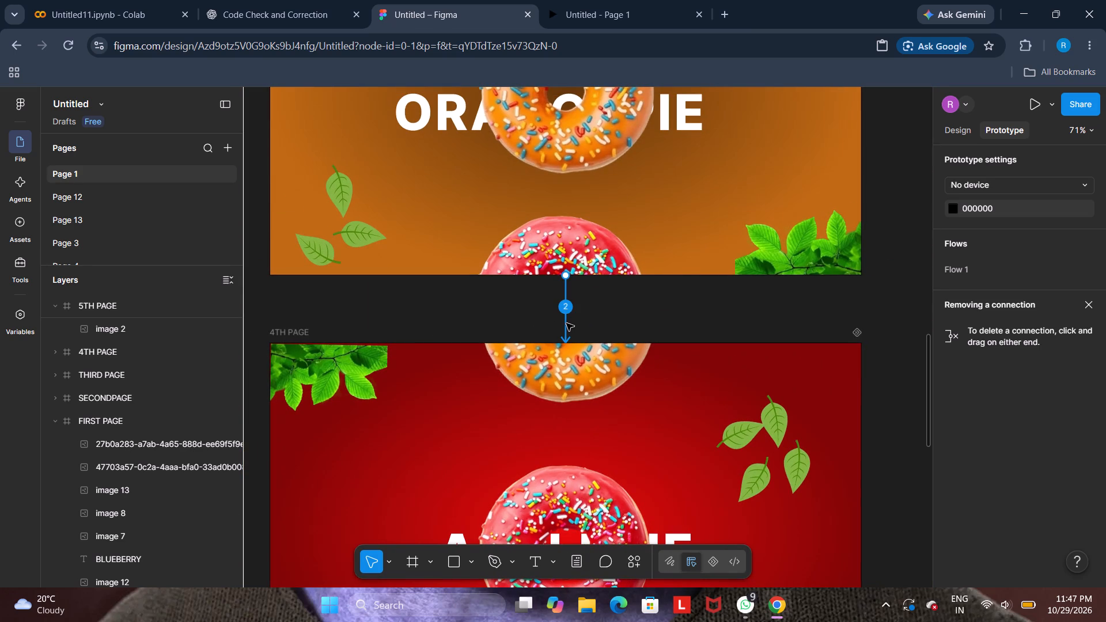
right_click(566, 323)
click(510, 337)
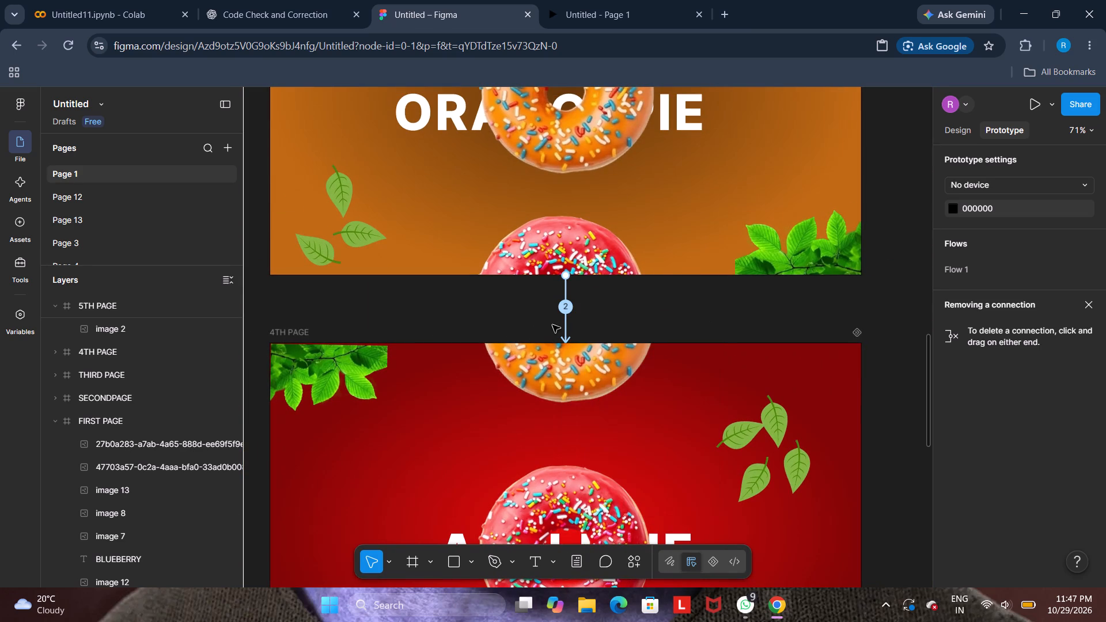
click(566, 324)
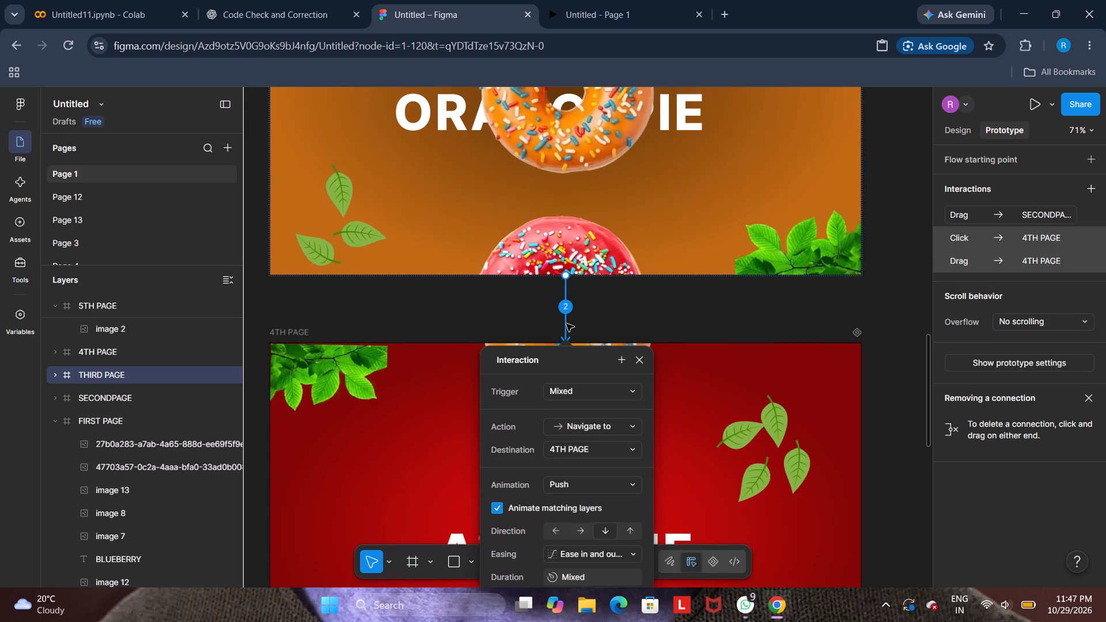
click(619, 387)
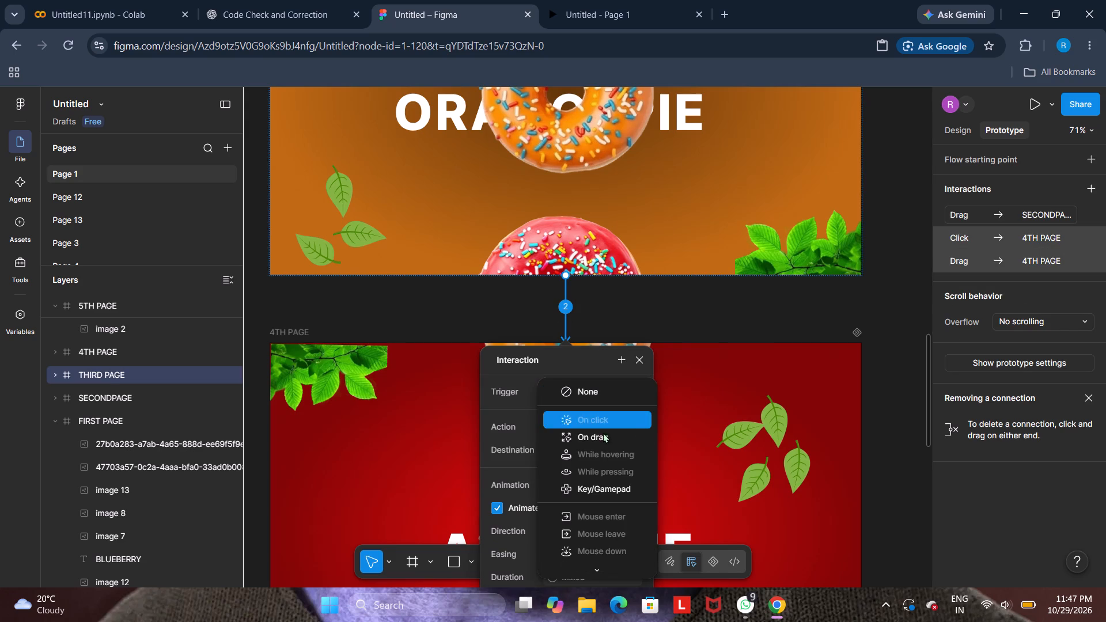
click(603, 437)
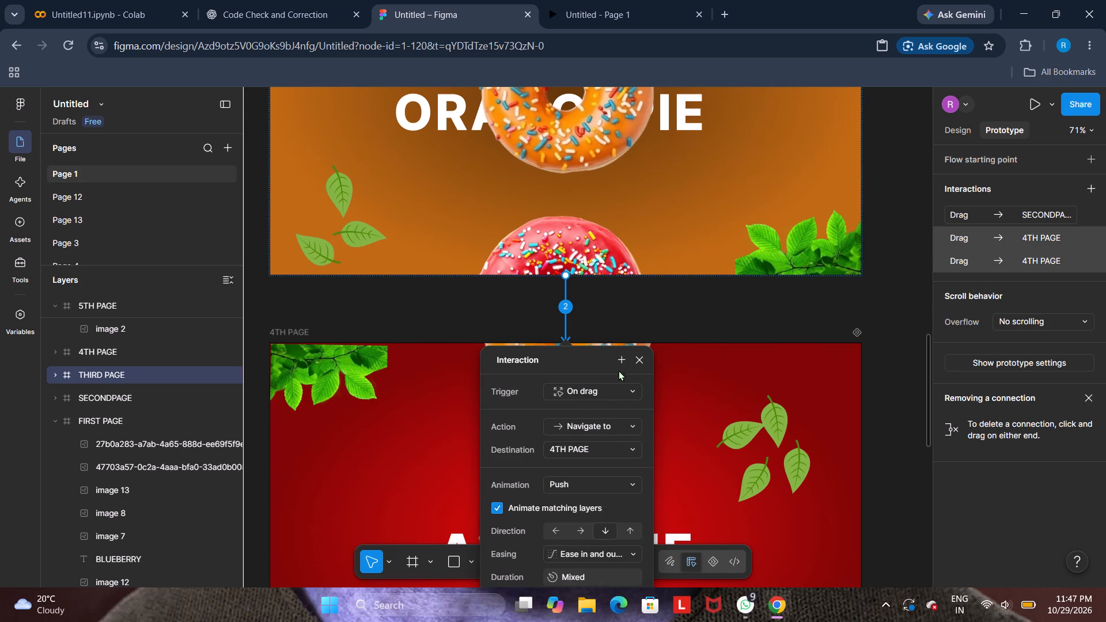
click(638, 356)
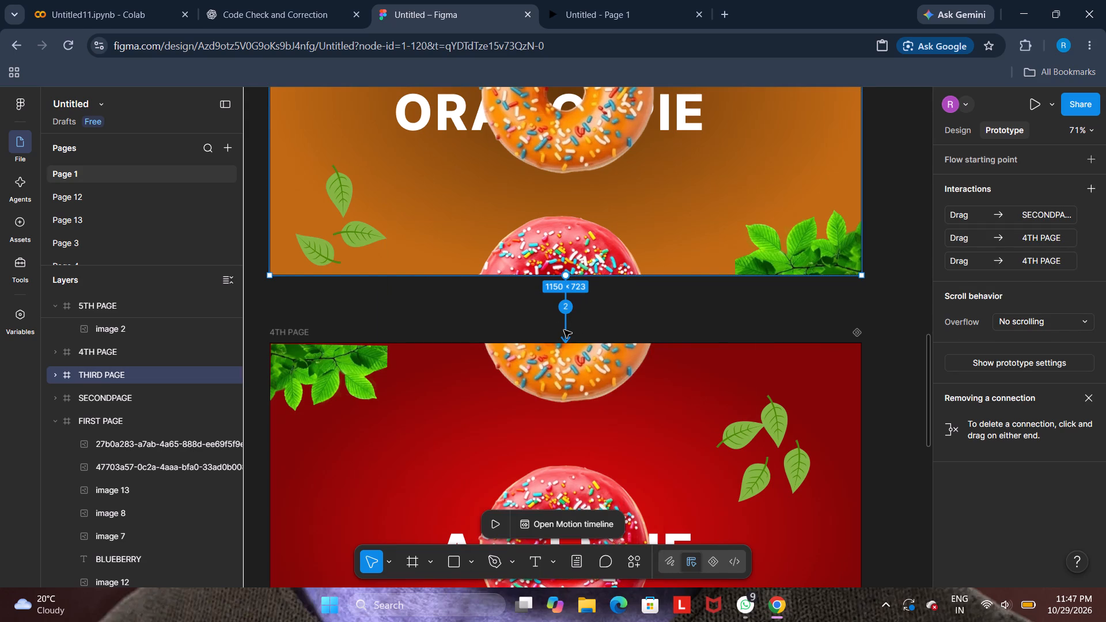
Delete the two overlapping connections from THIRD PAGE to 4TH PAGE.
click(564, 330)
key(Delete)
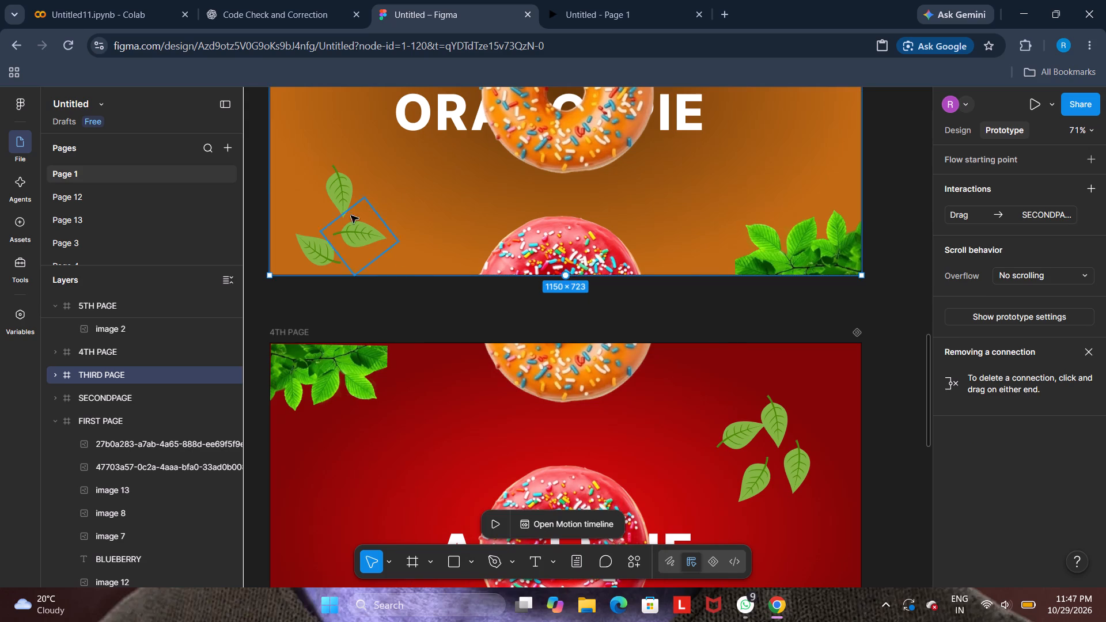
Add a single connection from THIRD PAGE to 4TH PAGE with an On drag trigger and a Push animation directed Up.
scroll(267, 134, up, 2)
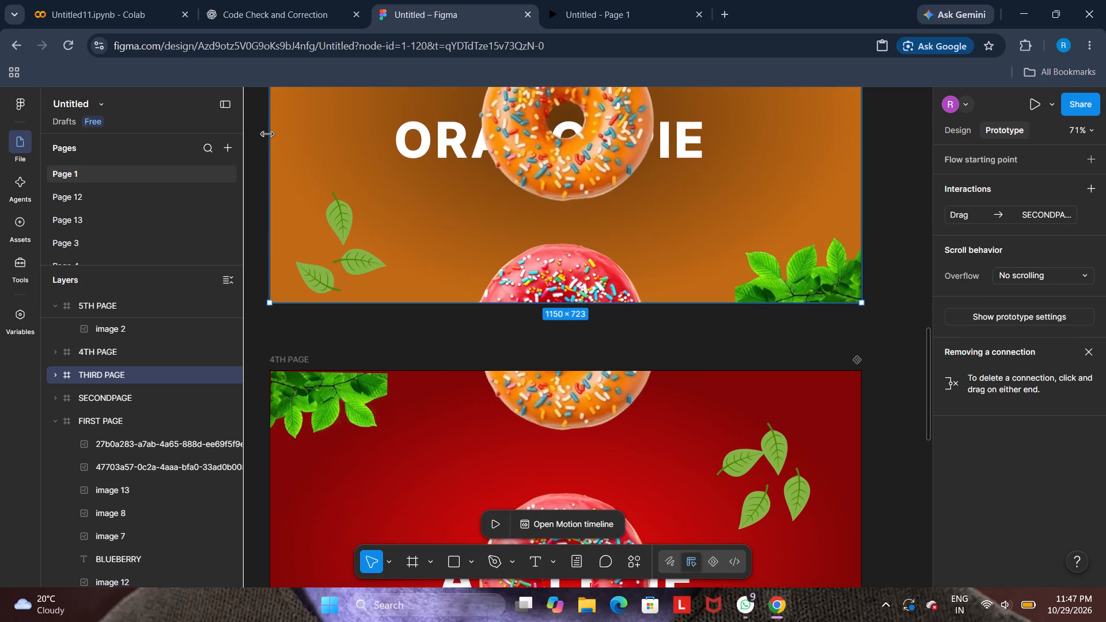
scroll(283, 131, up, 2)
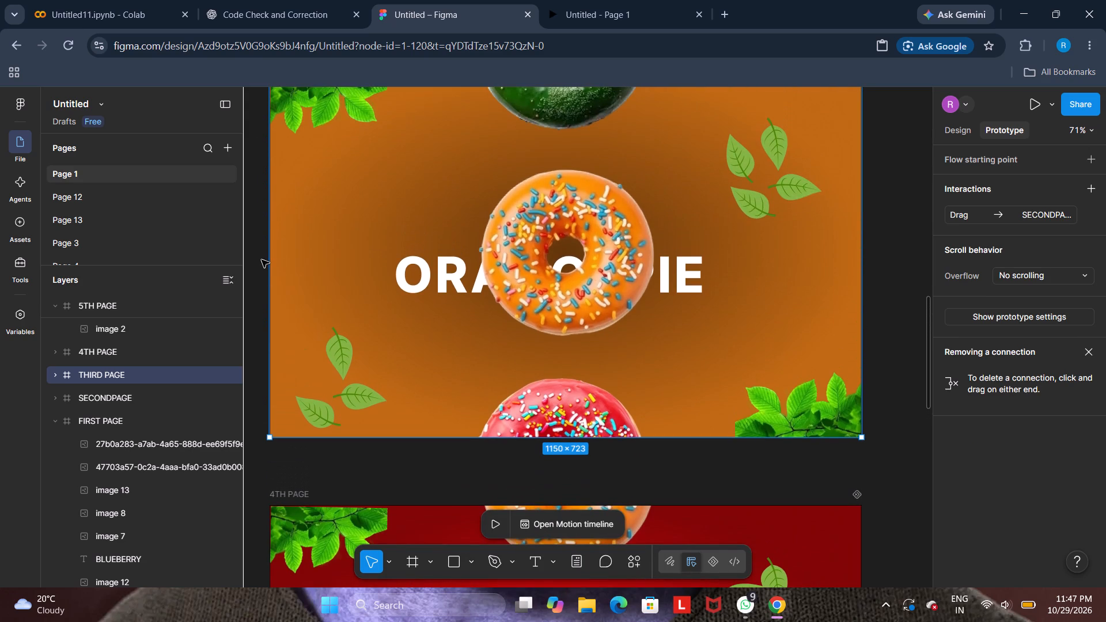
drag(270, 251, 556, 488)
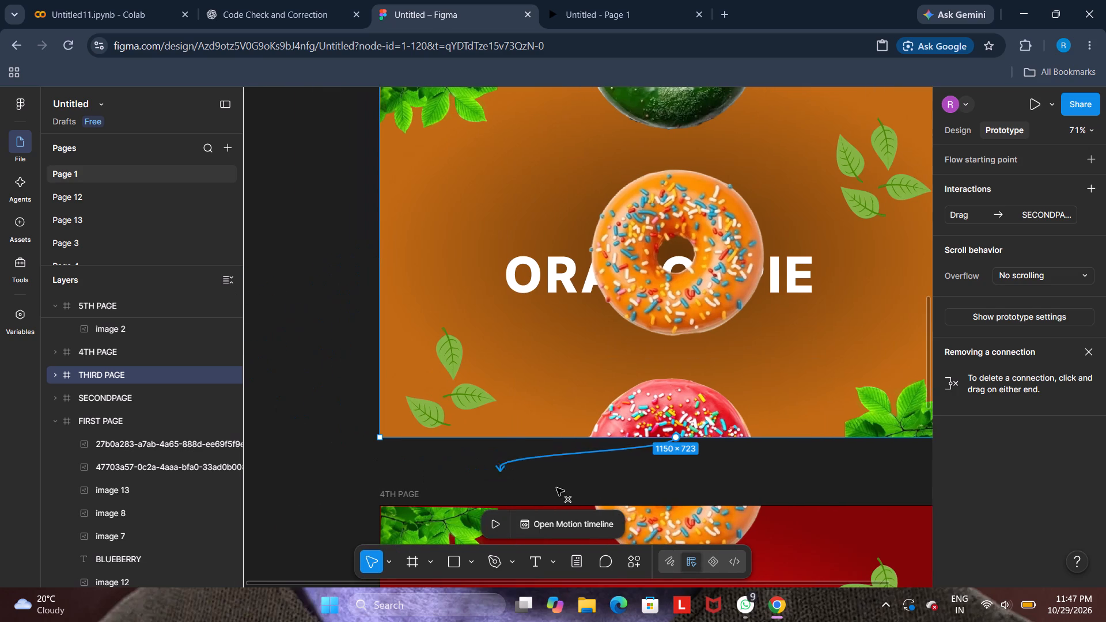
drag(556, 488, 812, 621)
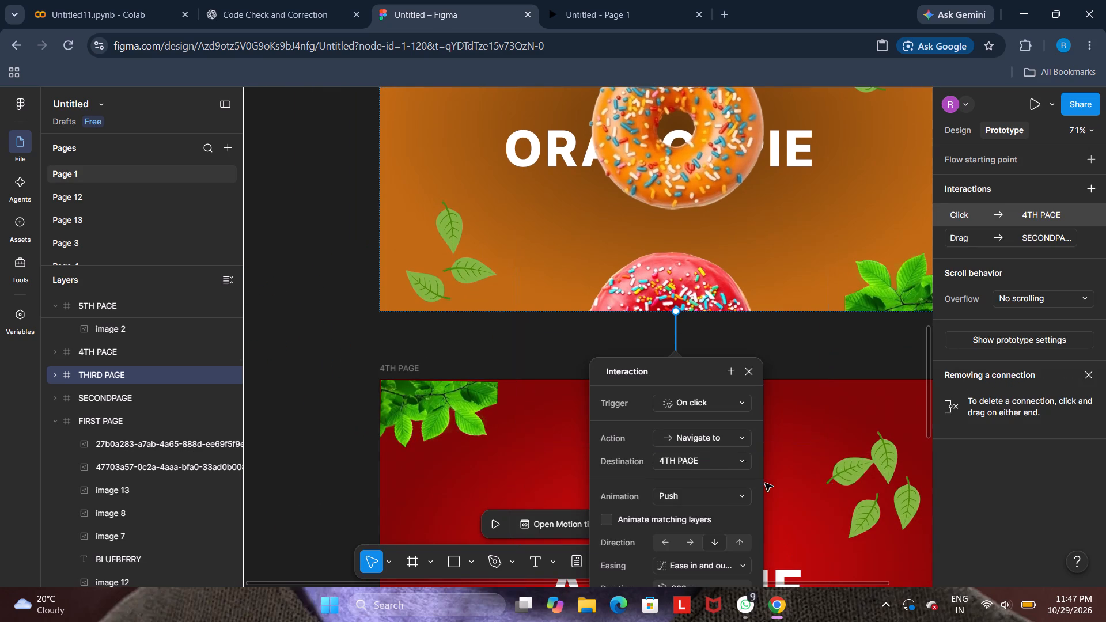
click(421, 339)
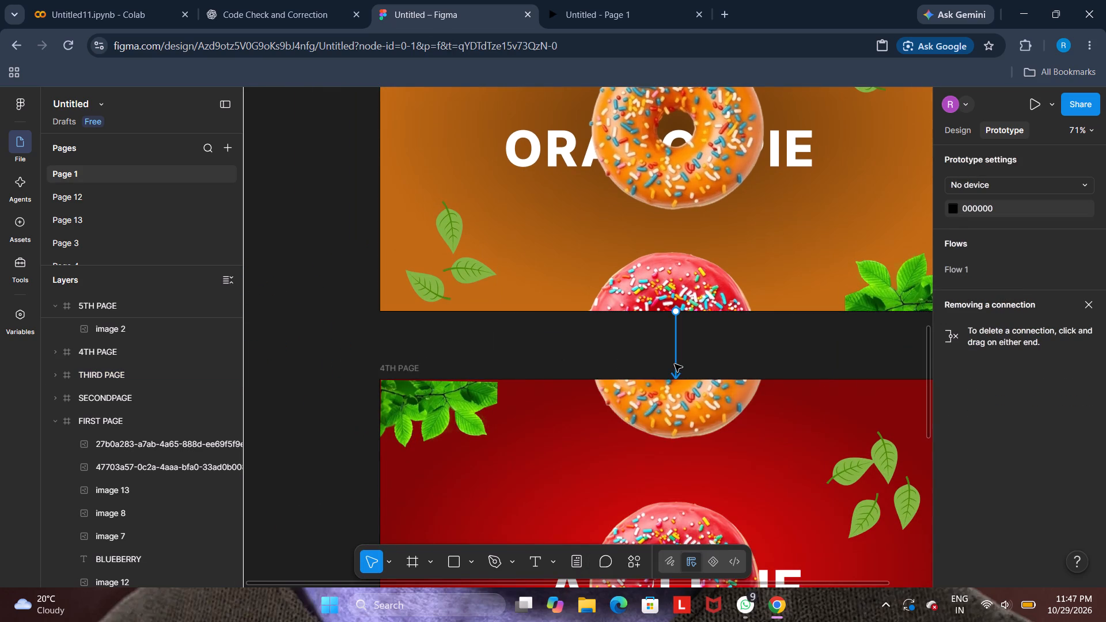
click(677, 364)
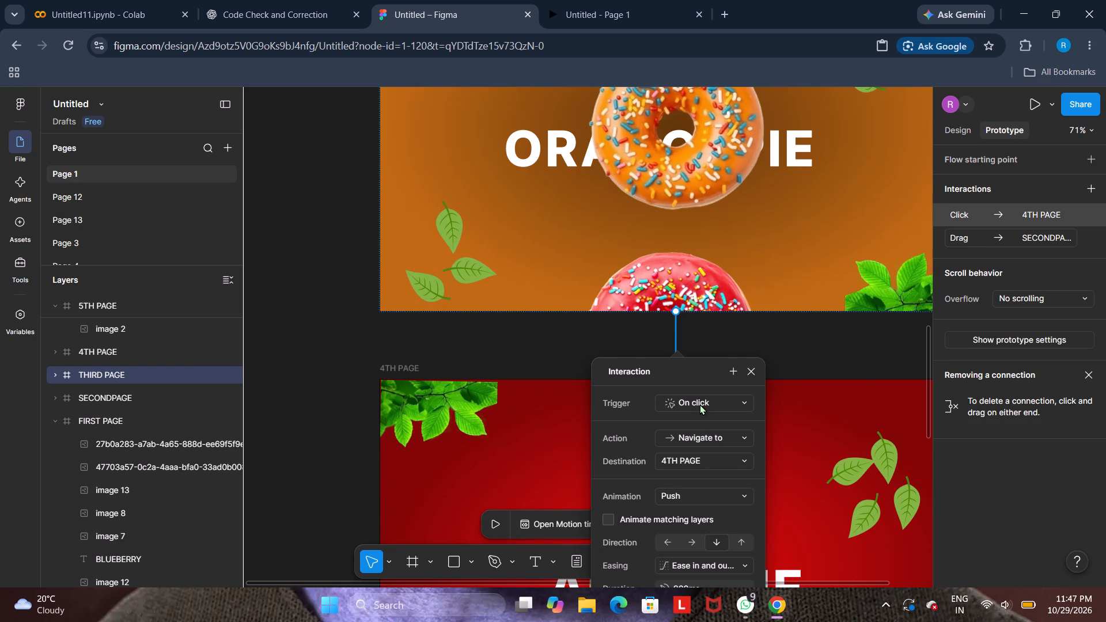
scroll(700, 404, down, 1)
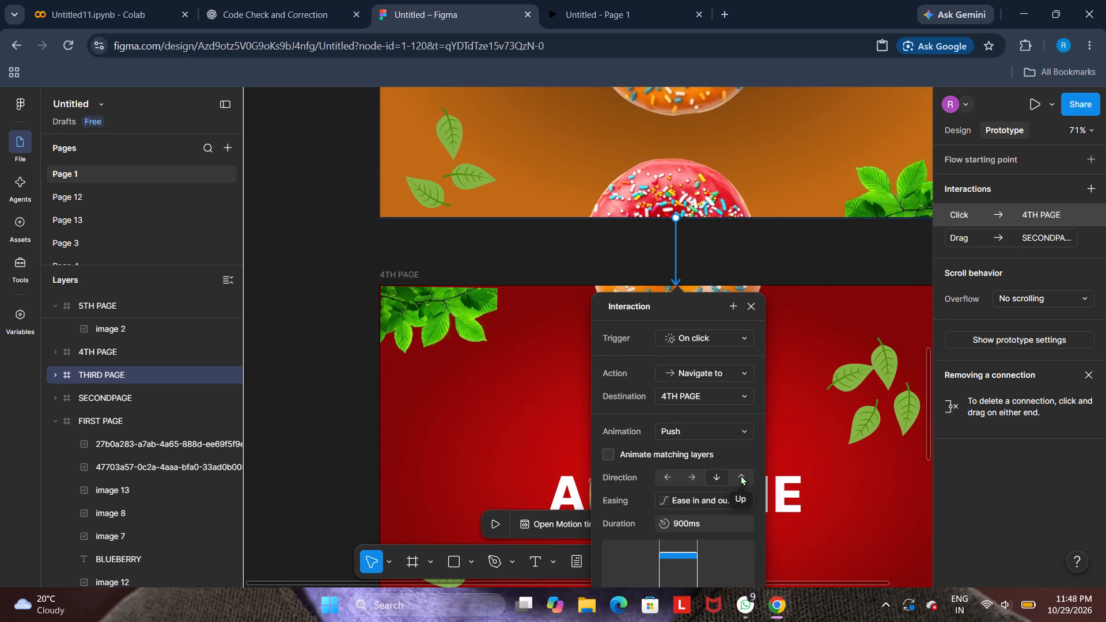
click(741, 475)
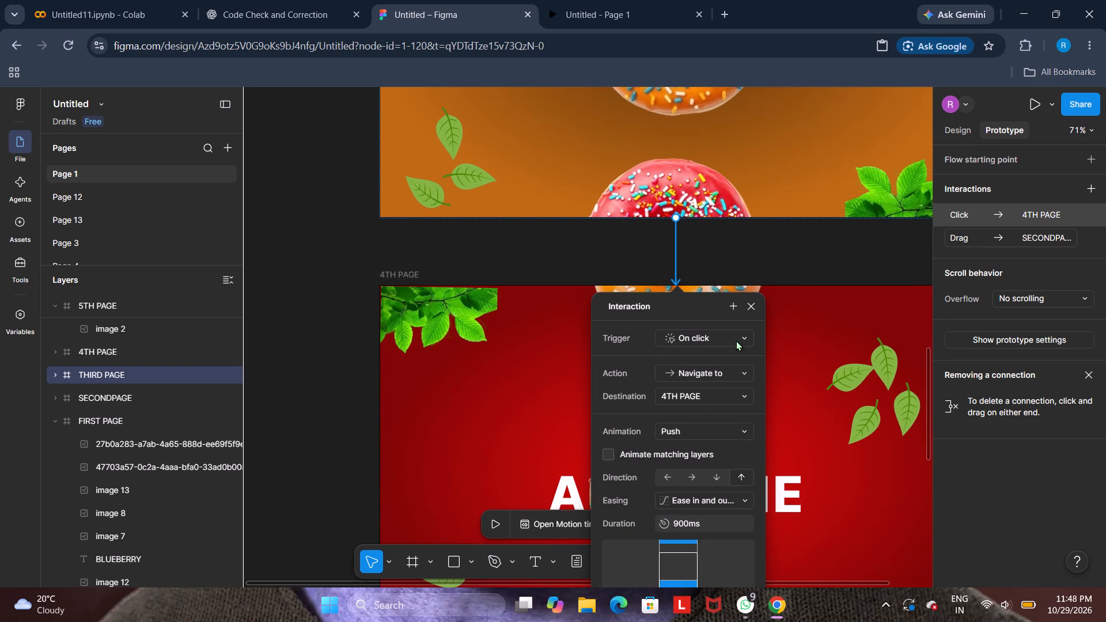
click(736, 338)
click(721, 358)
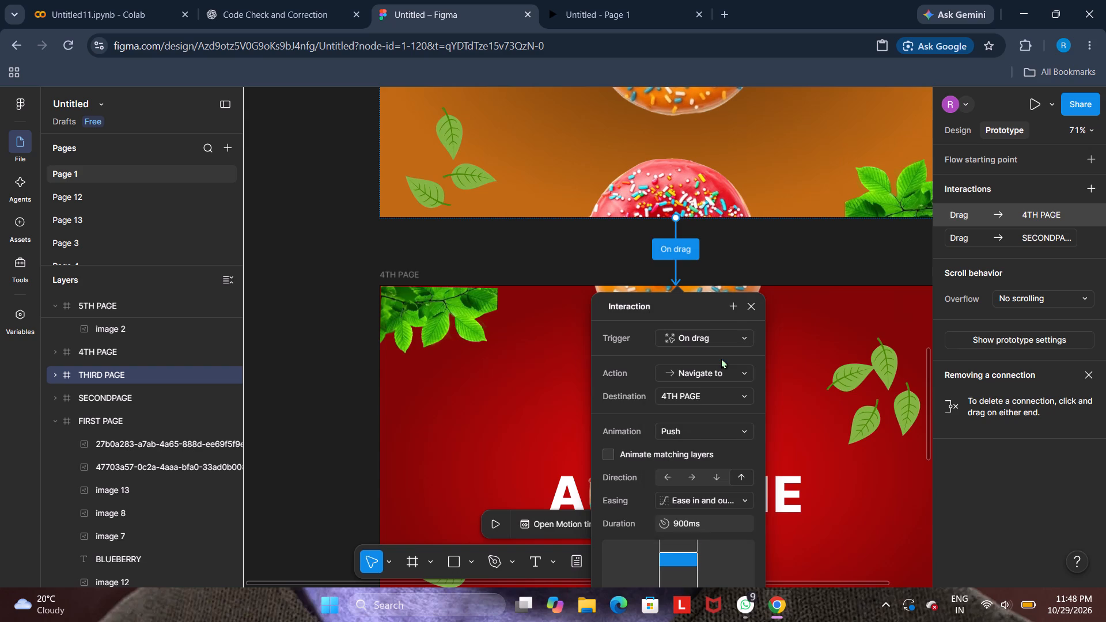
click(739, 259)
Add a connection from 4TH PAGE back to THIRD PAGE with an On drag trigger and a Push animation directed Down.
scroll(739, 259, left, 1)
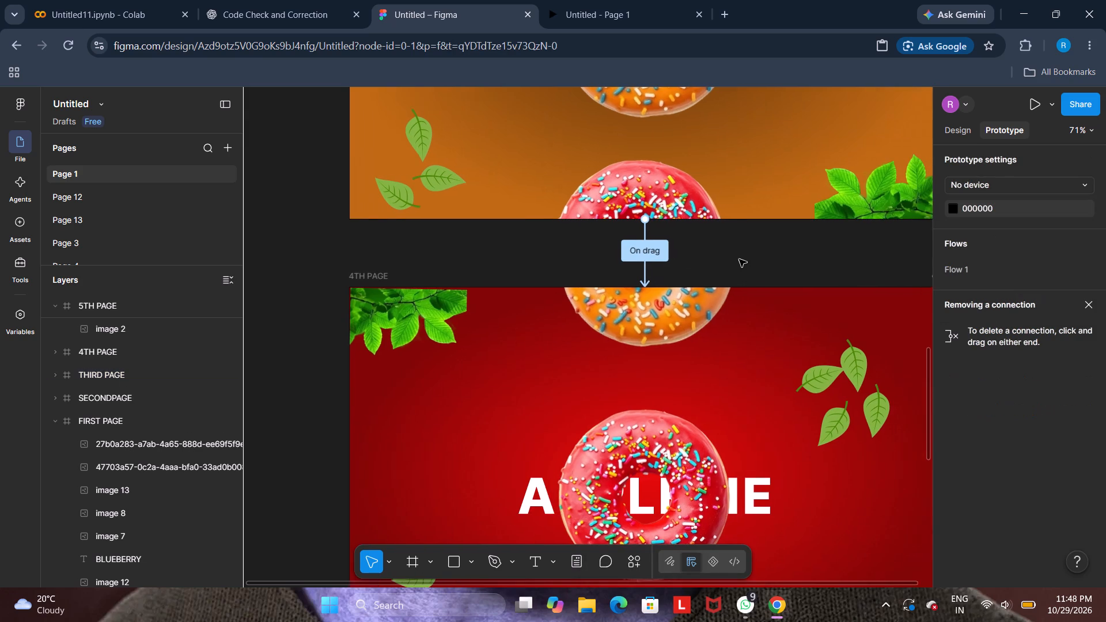
scroll(739, 259, left, 1)
click(350, 272)
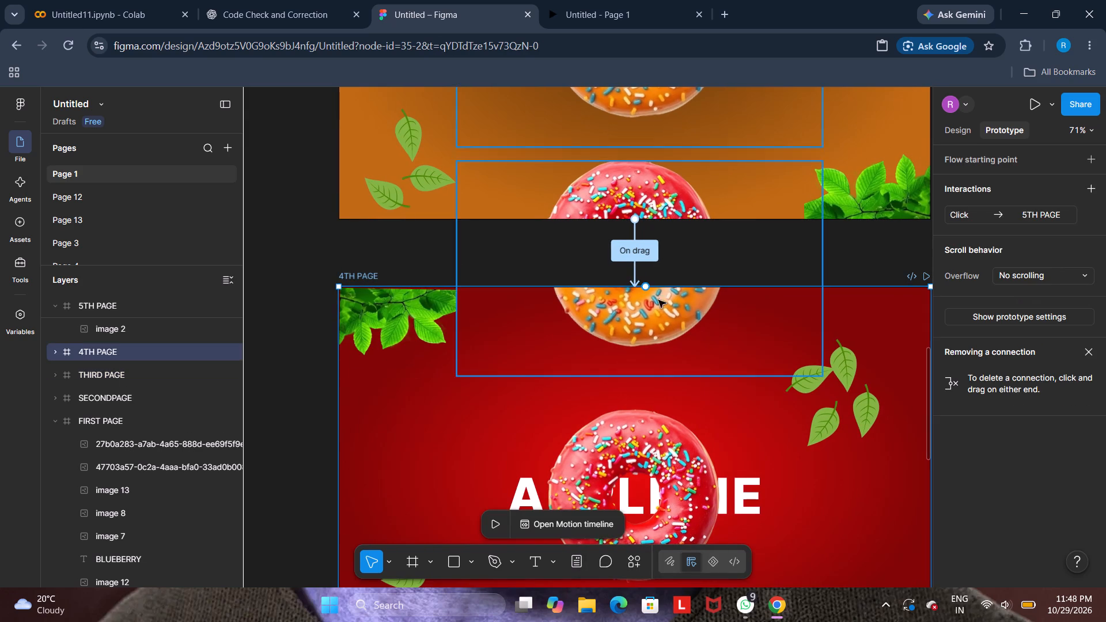
drag(646, 288, 642, 230)
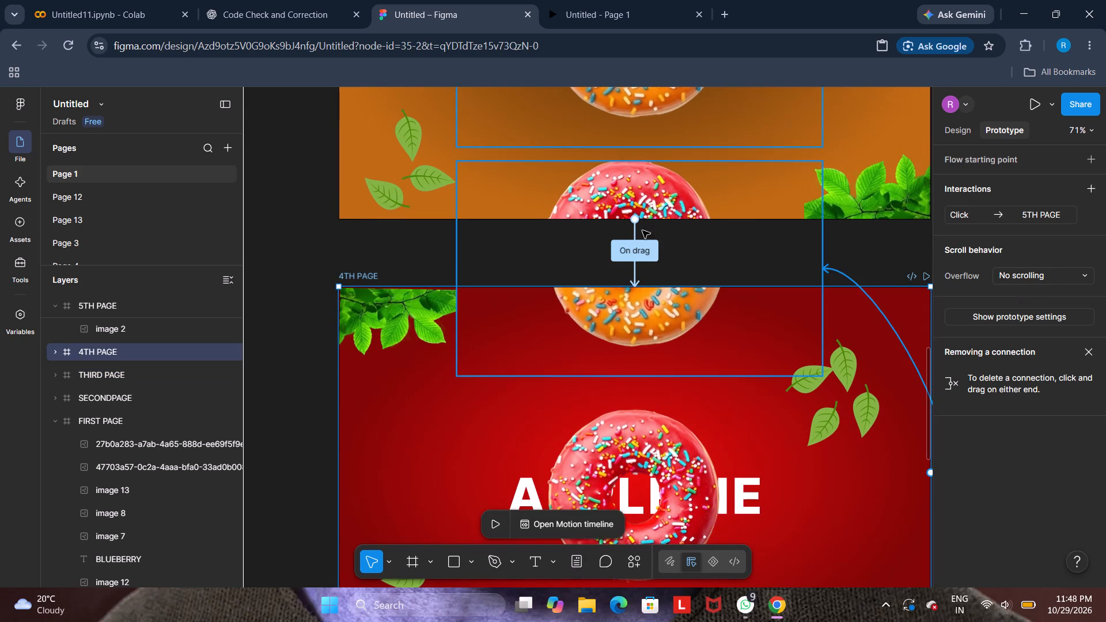
drag(642, 230, 632, 208)
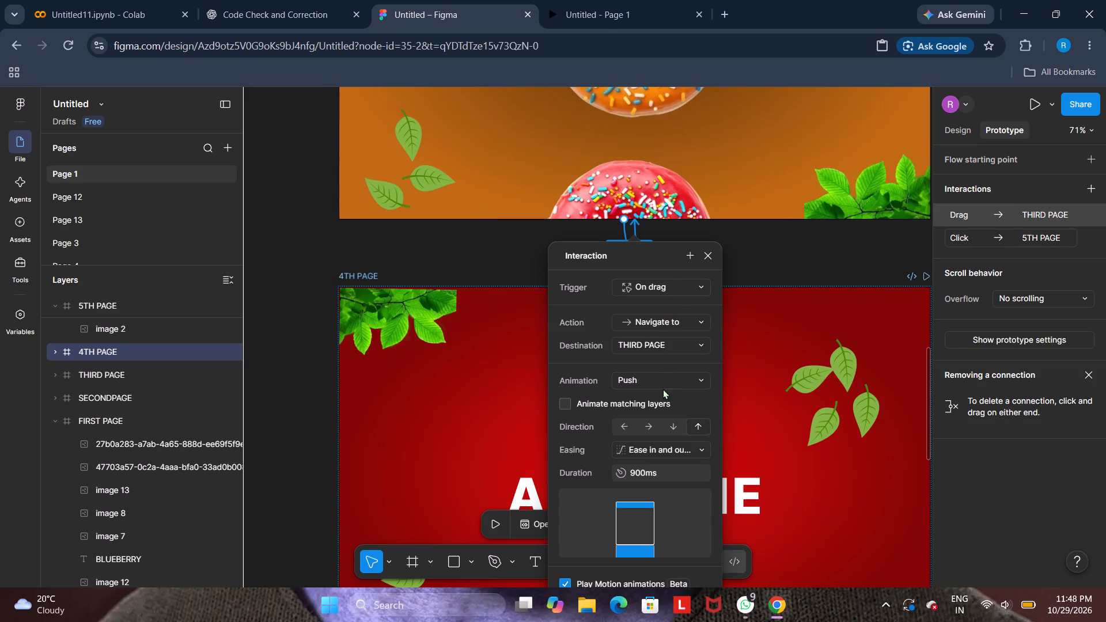
click(674, 423)
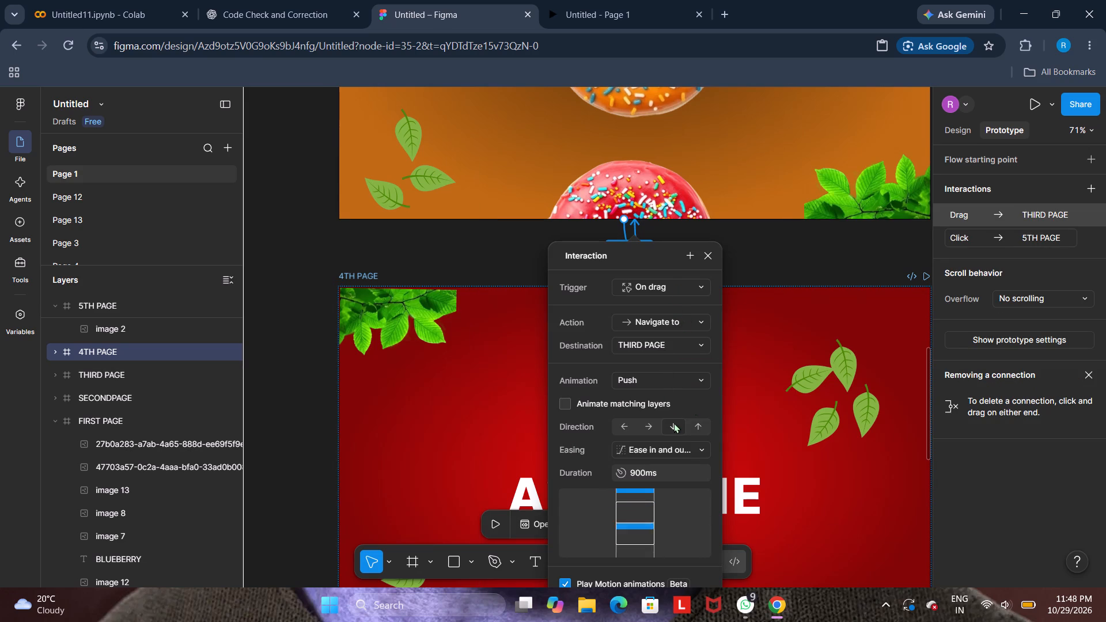
click(816, 273)
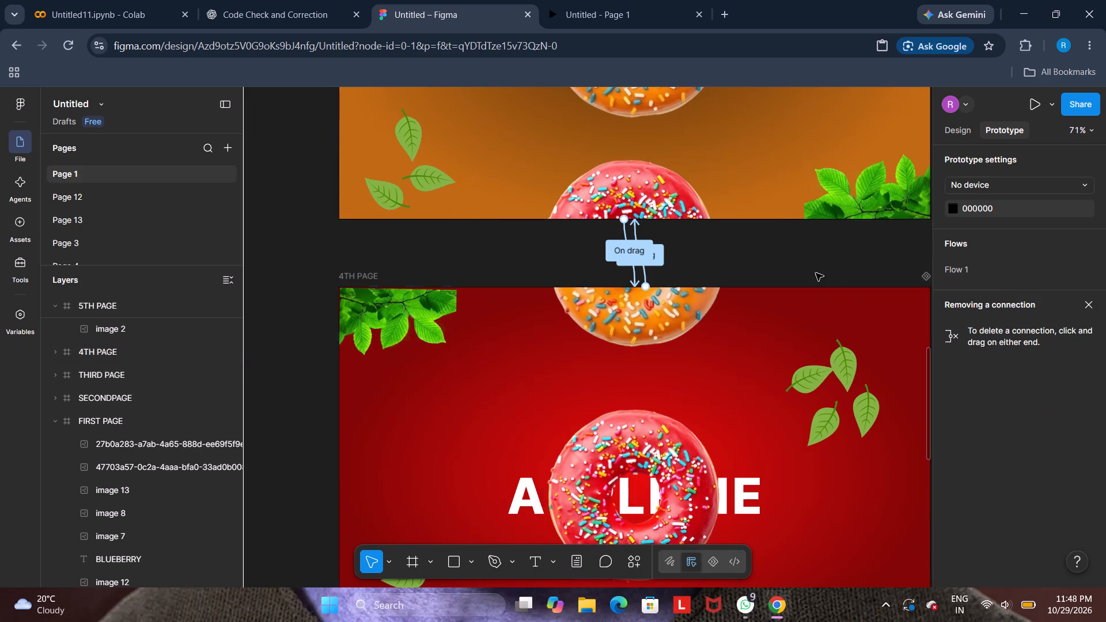
Present the prototype and flip forward and back through the blueberry, green and orange donut slides to check the transitions.
click(1035, 101)
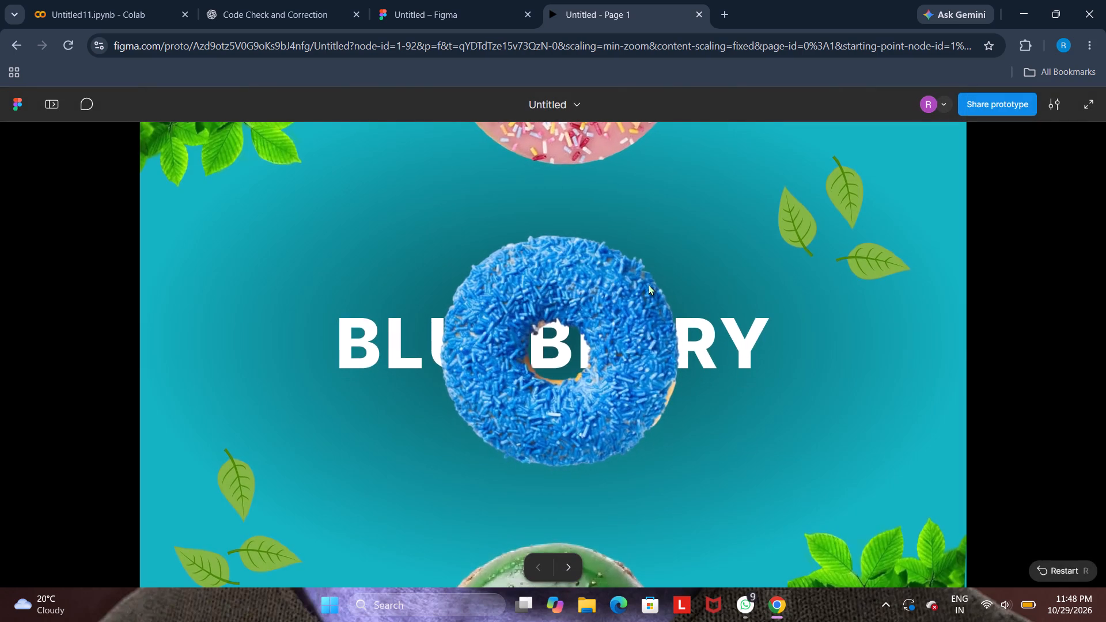
key(Right)
key(Right)
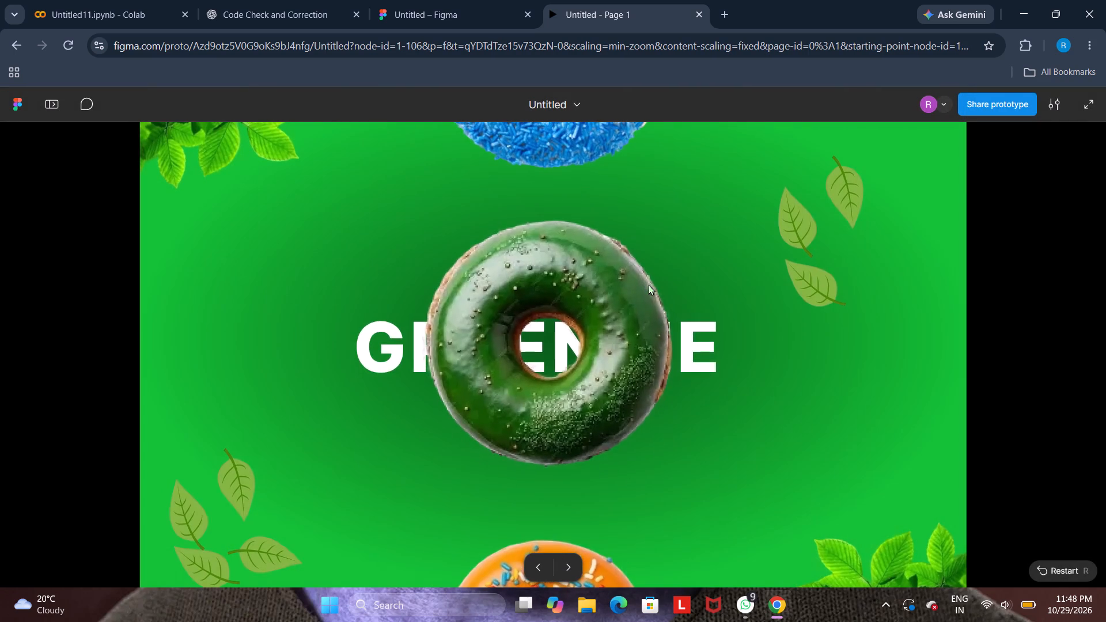
key(Right)
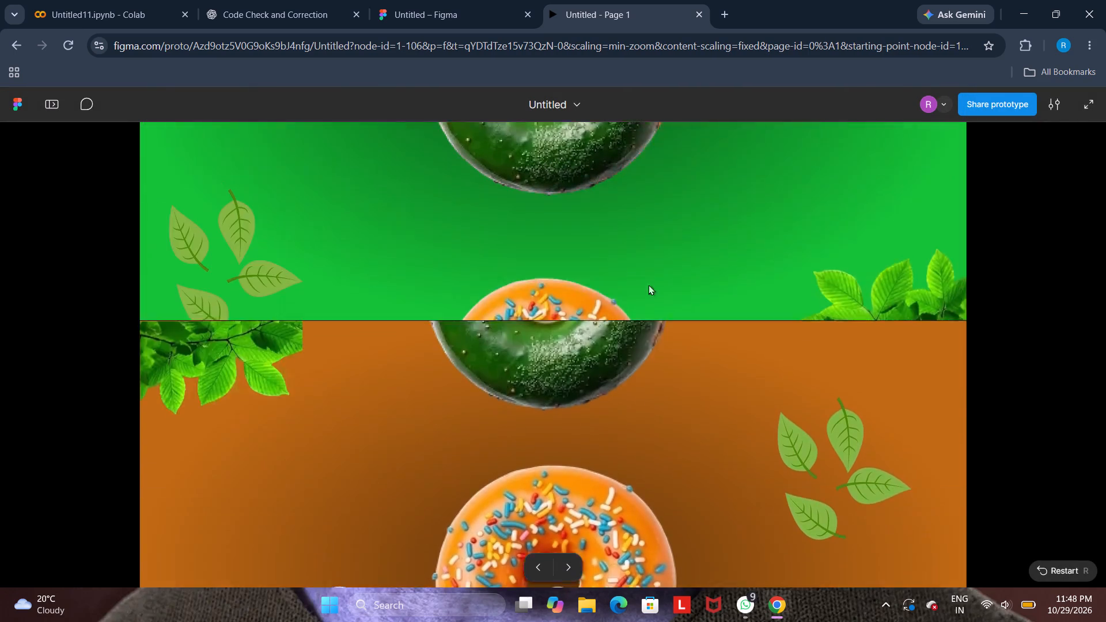
key(Right)
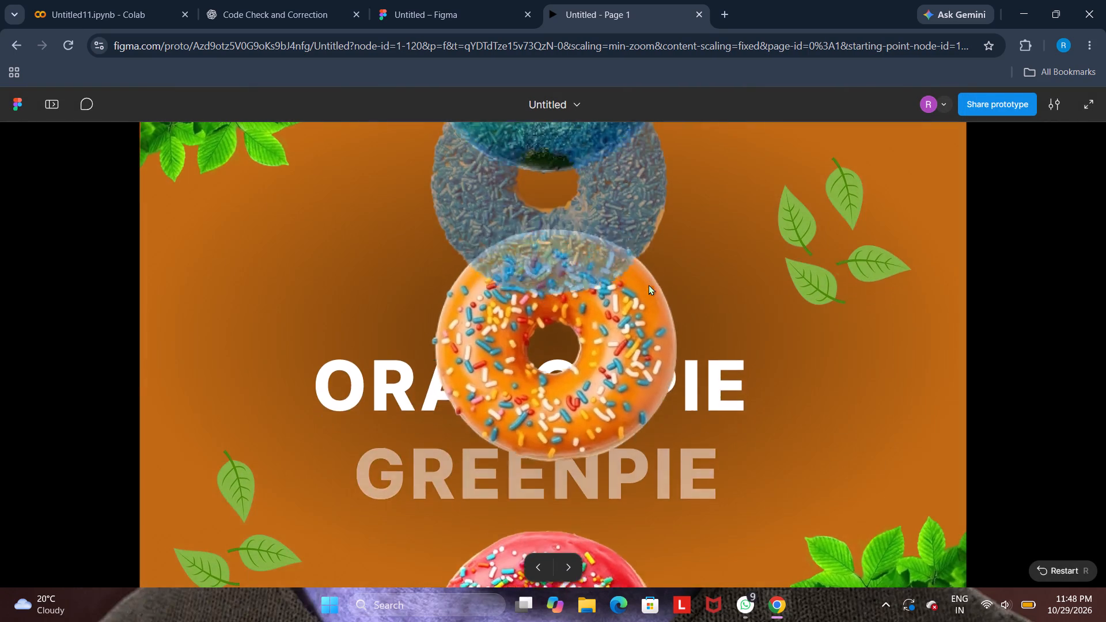
key(Right)
key(Right)
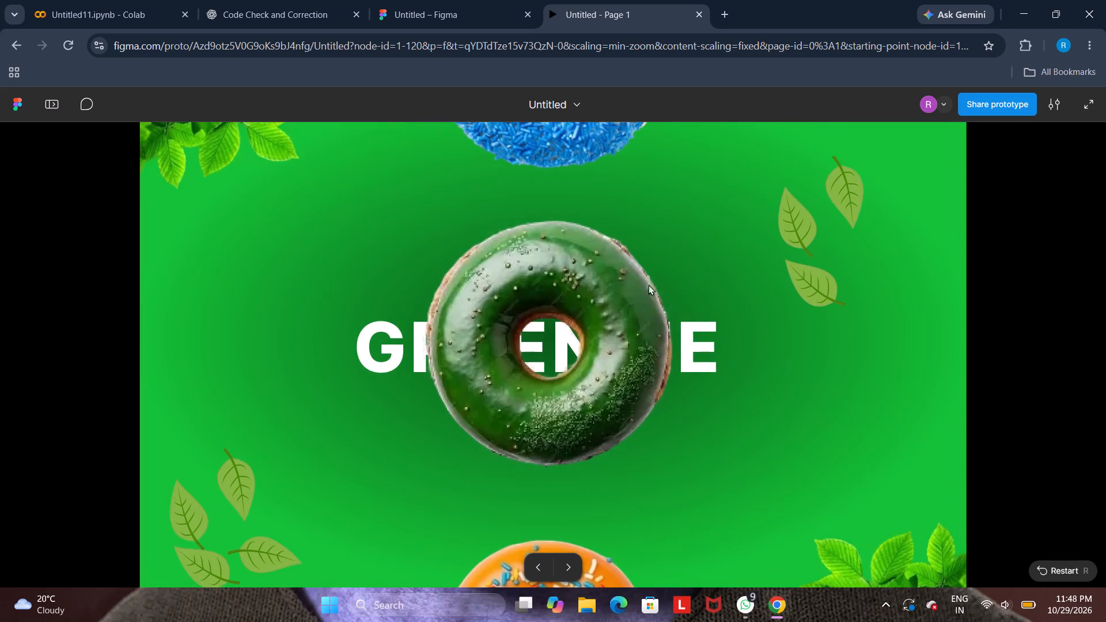
key(Right)
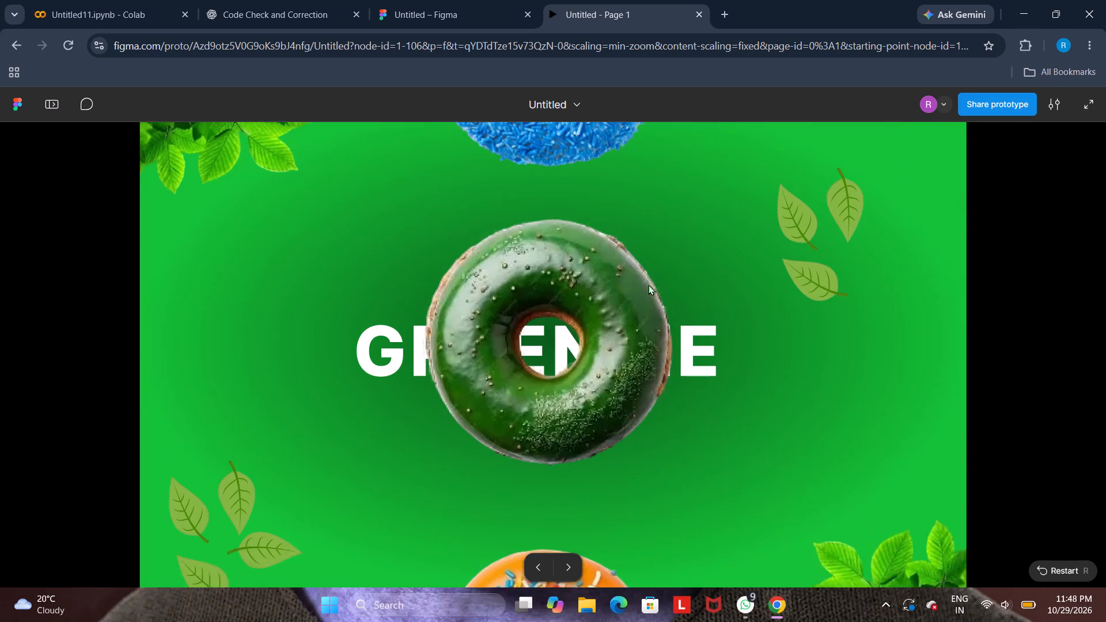
key(Right)
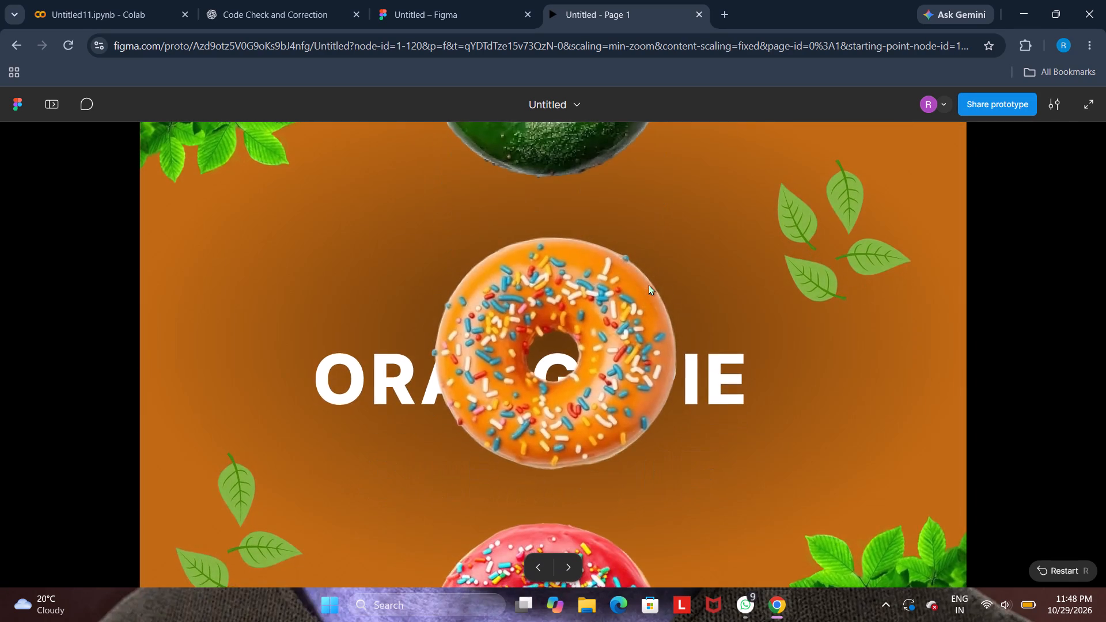
key(Left)
key(Left)
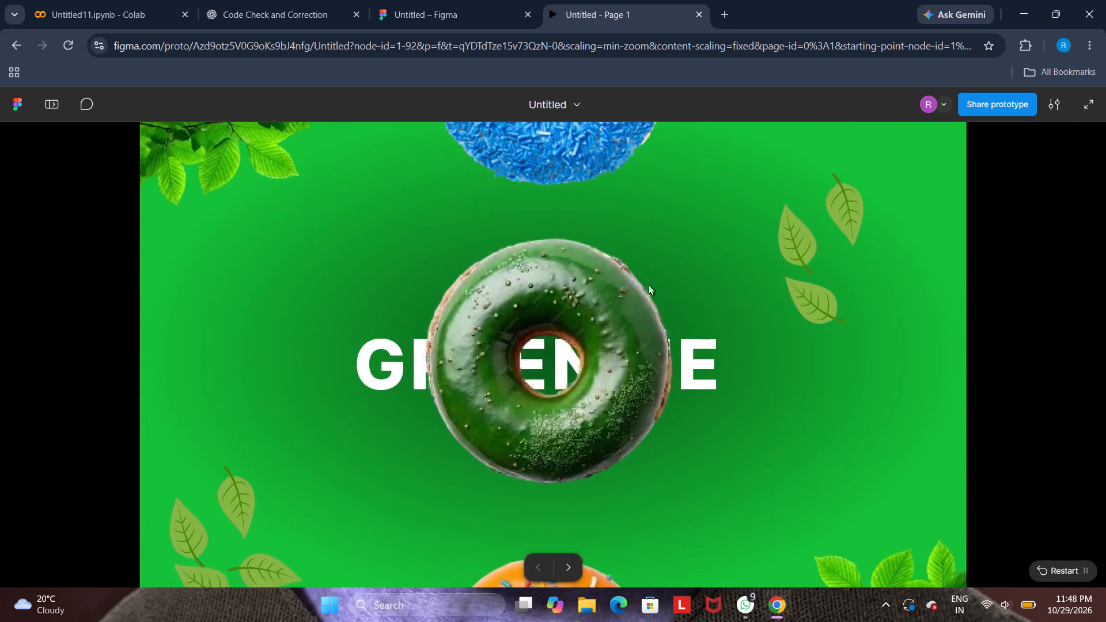
Flip back and forth between the blueberry, green and orange donut slides in the prototype preview to check the transitions.
key(Left)
key(Right)
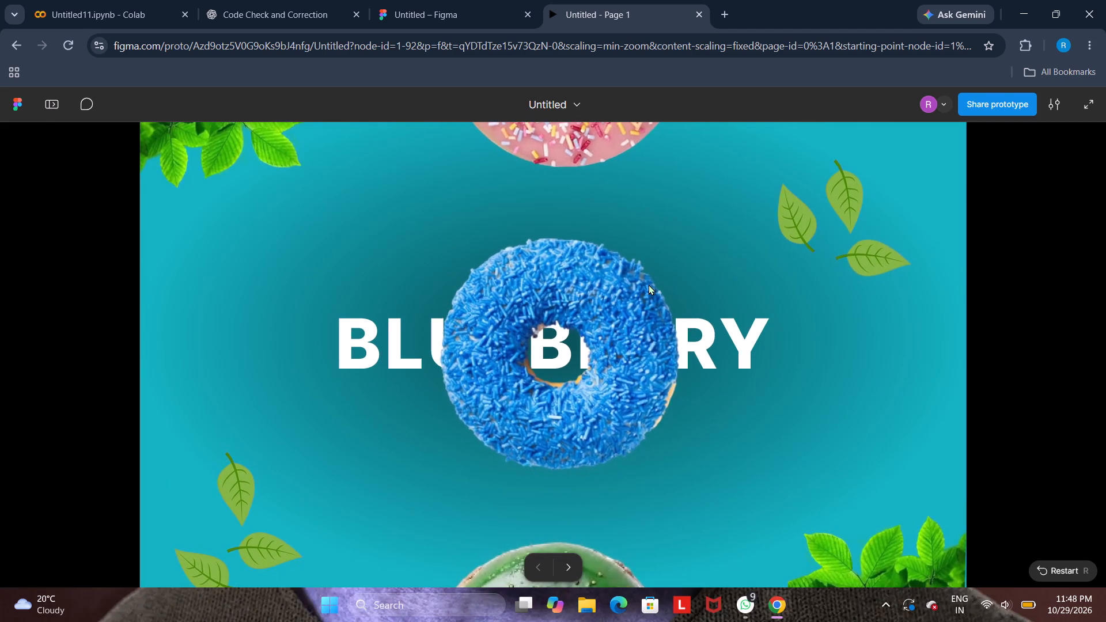
key(Right)
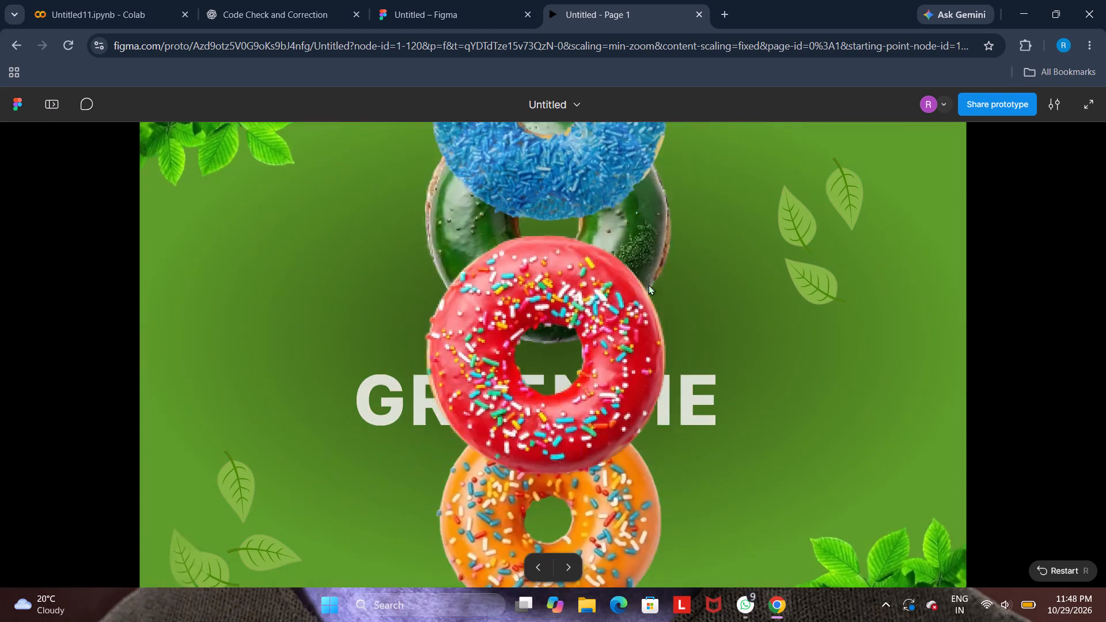
key(Left)
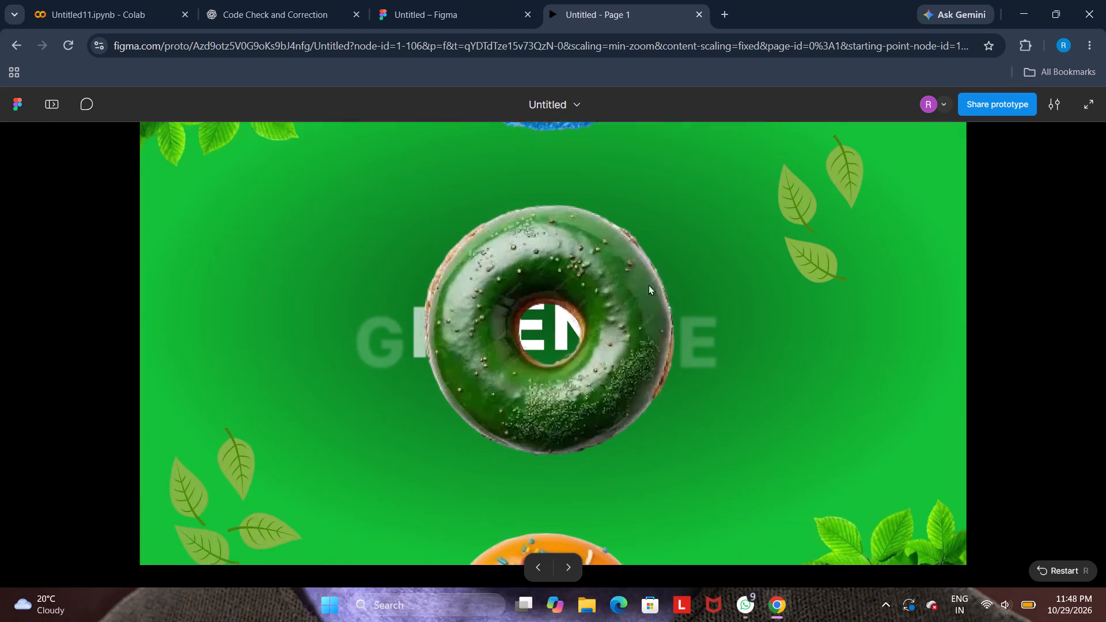
key(Right)
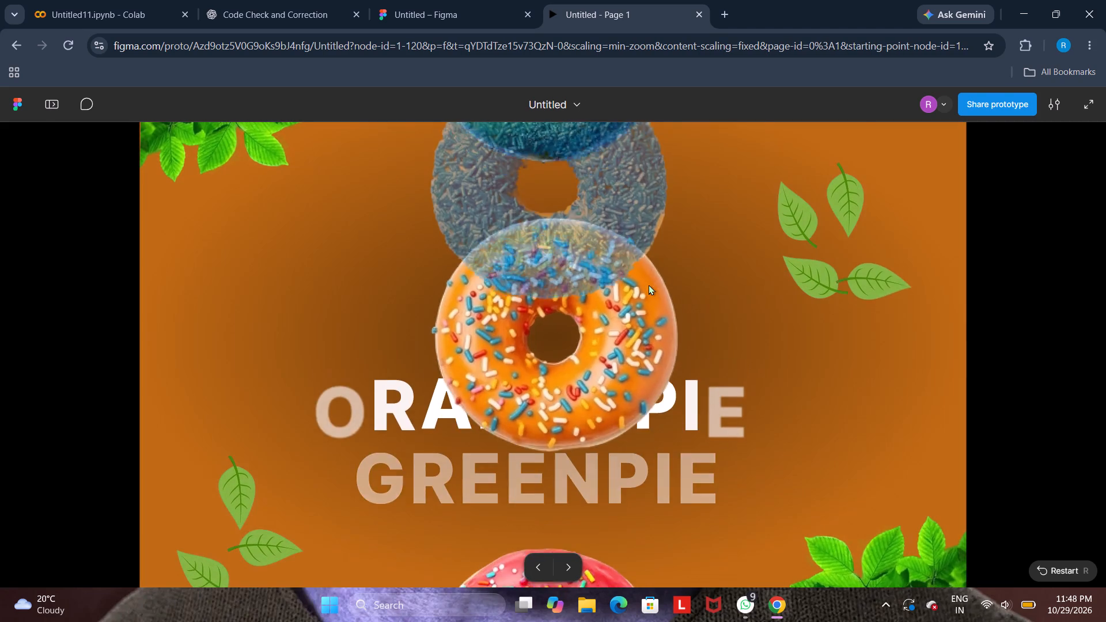
key(Left)
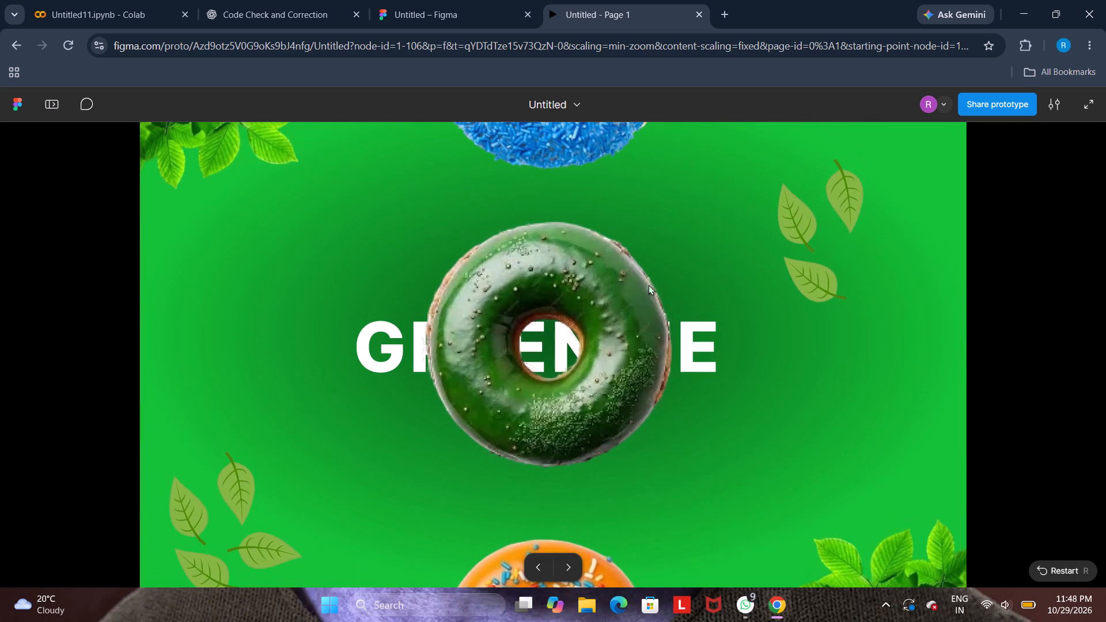
key(Right)
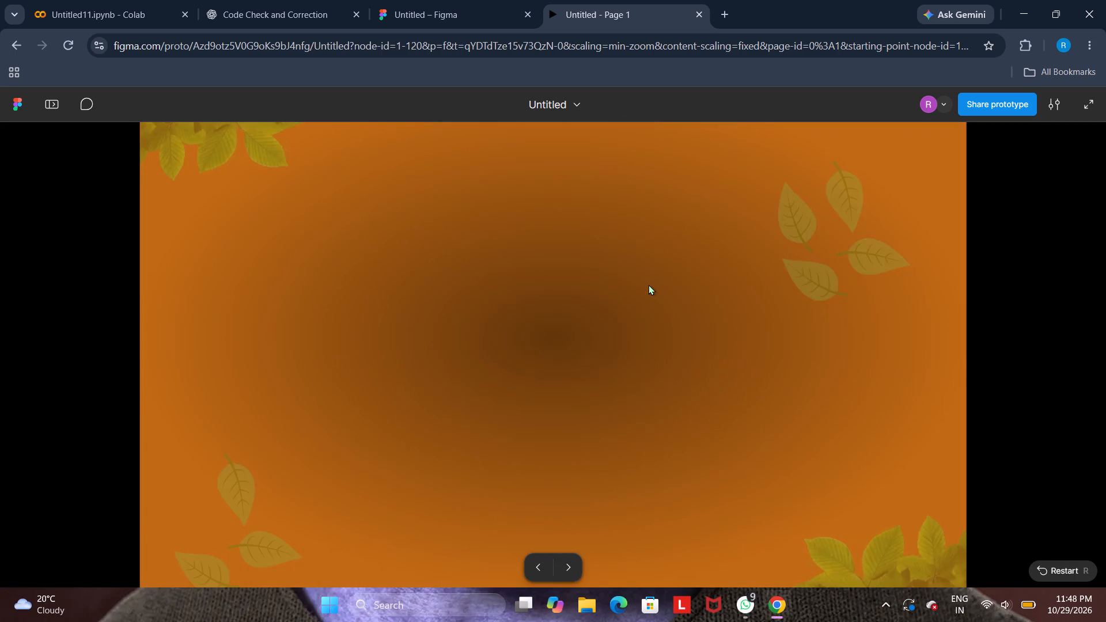
key(Left)
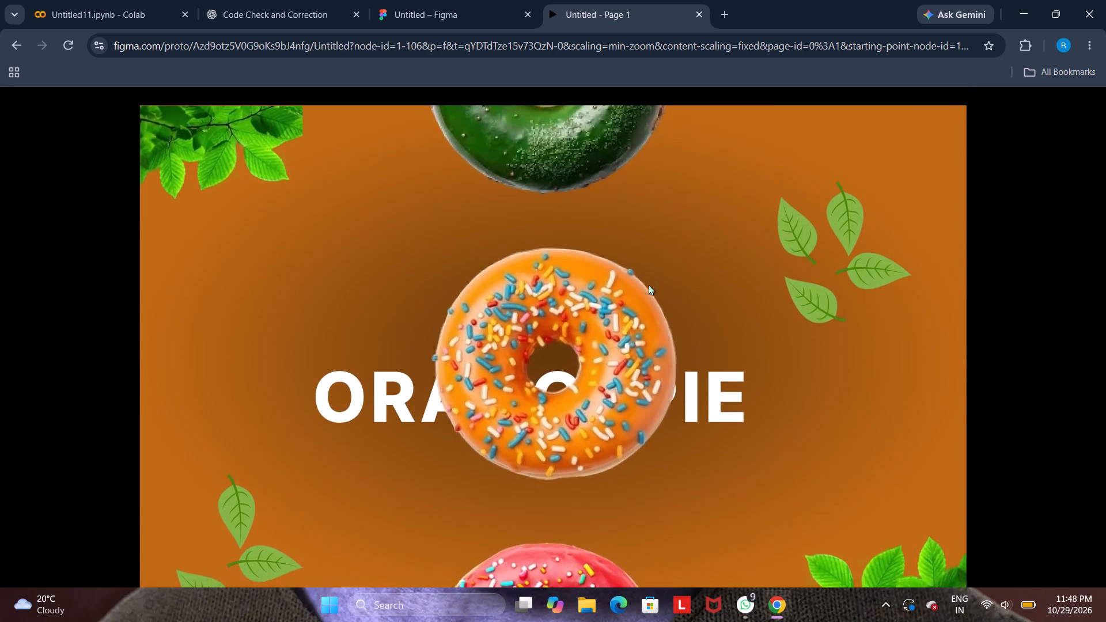
key(Right)
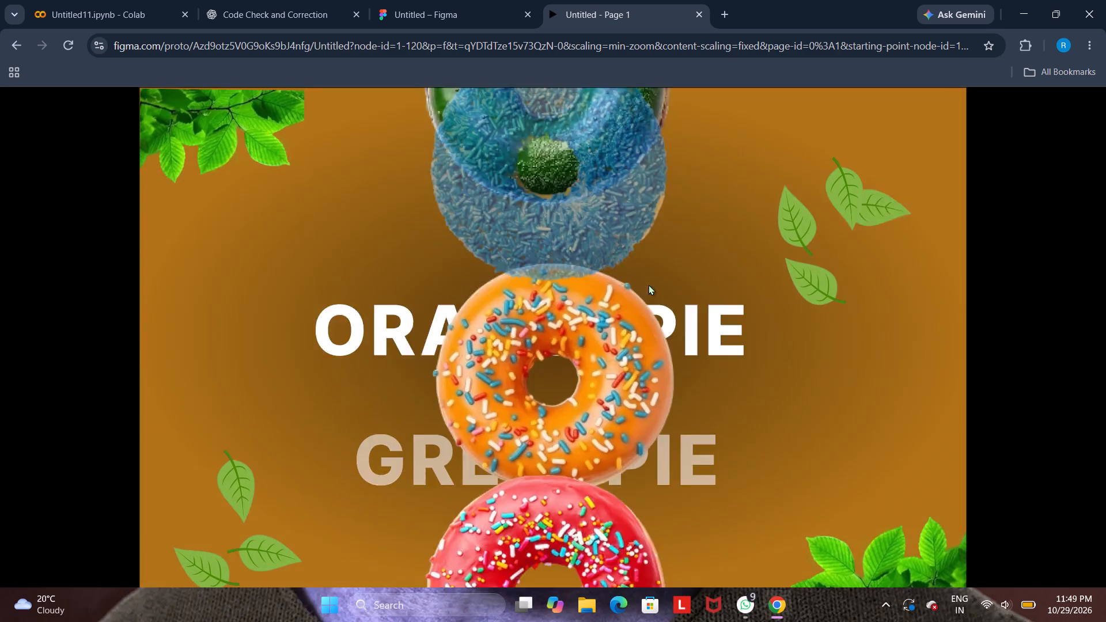
click(600, 9)
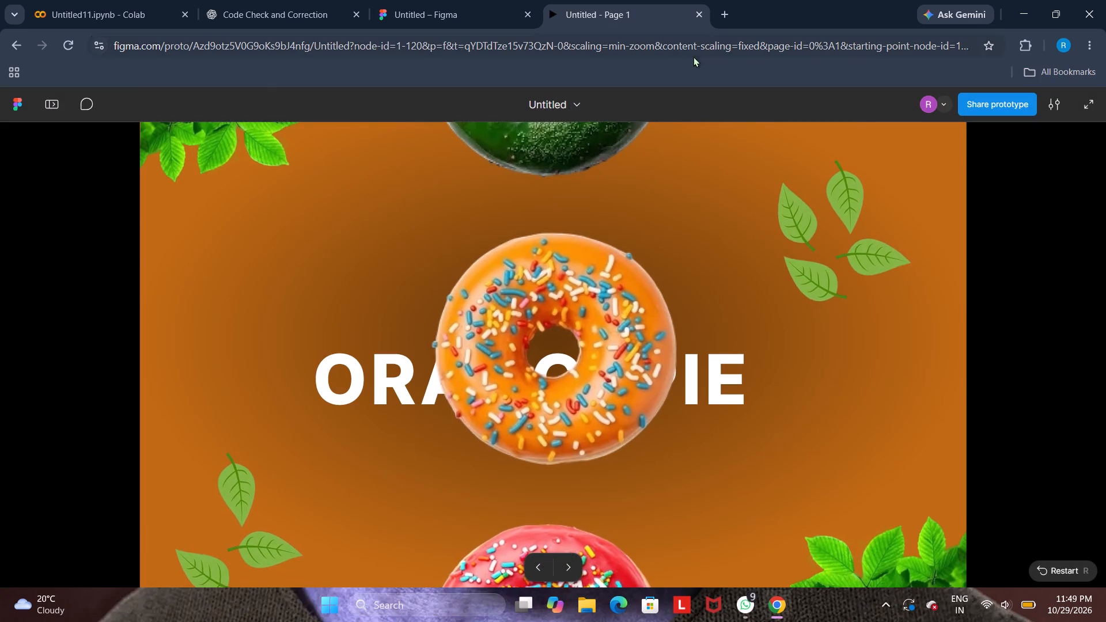
Return to the design file and cut the red donut image from the centre of 4TH PAGE.
click(469, 0)
scroll(658, 334, down, 1)
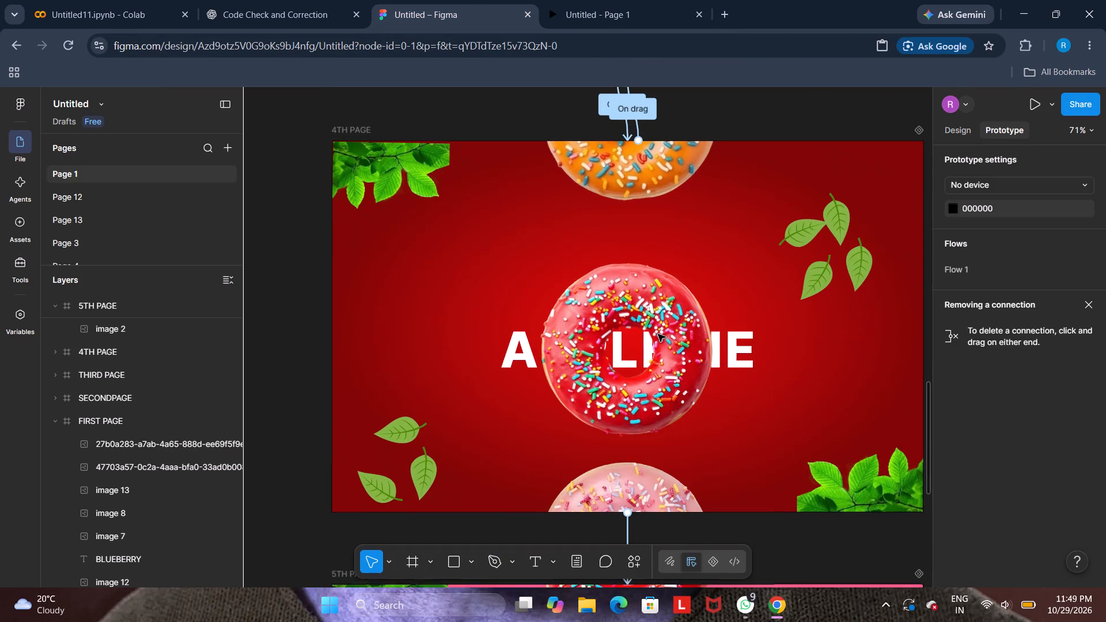
scroll(658, 334, down, 1)
click(601, 293)
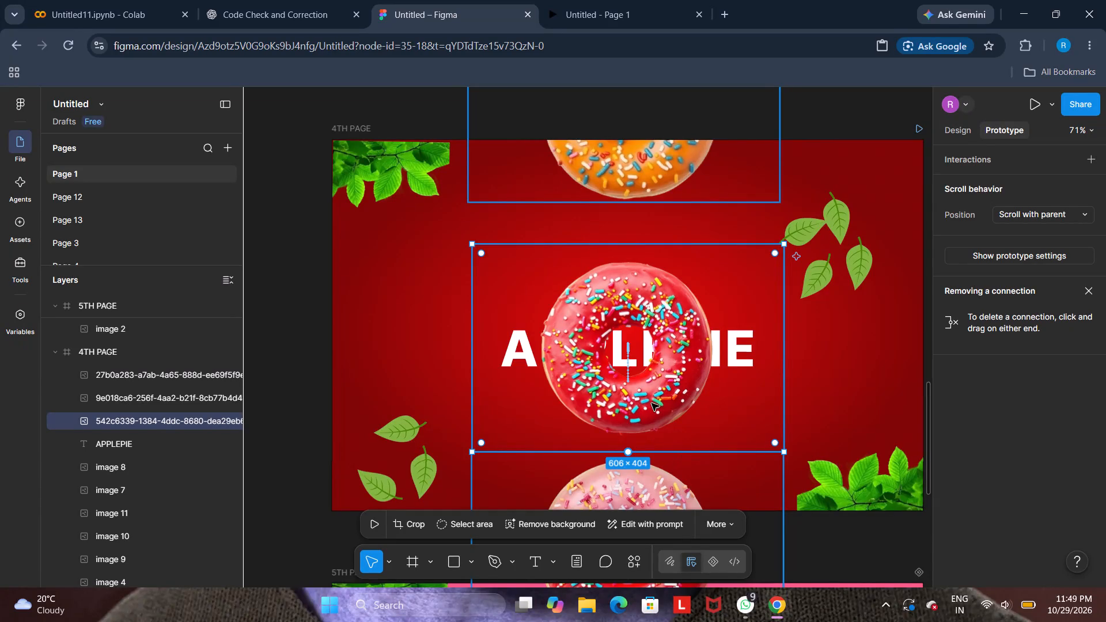
click(270, 332)
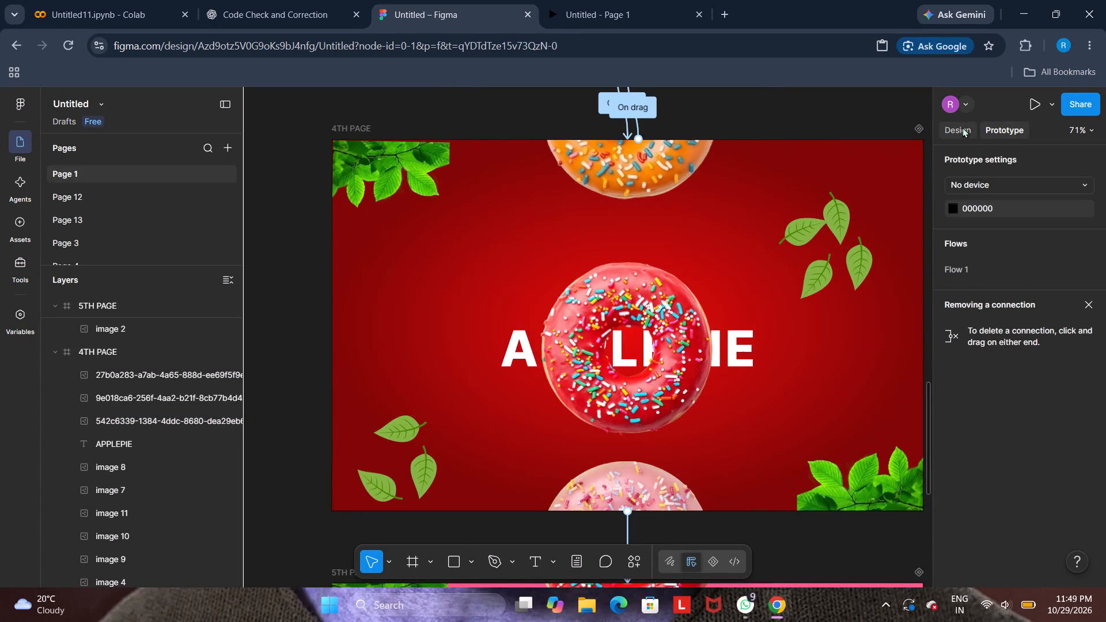
click(955, 126)
click(640, 311)
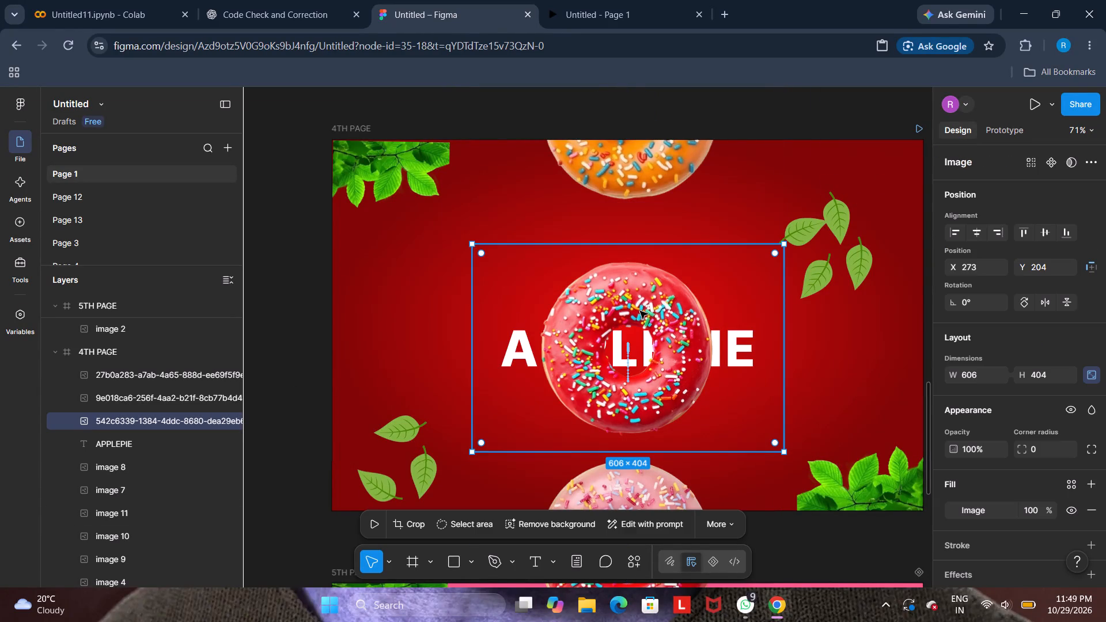
key(ctrl+x)
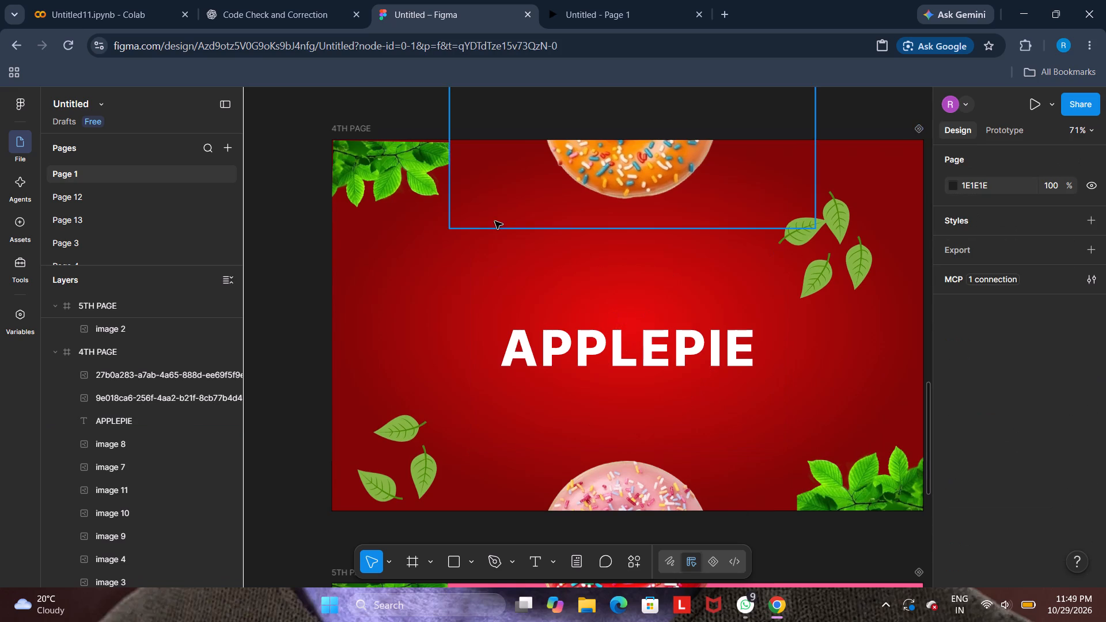
Delete the red donut image that overlaps the bottom edge of THIRD PAGE.
scroll(495, 221, up, 3)
click(592, 355)
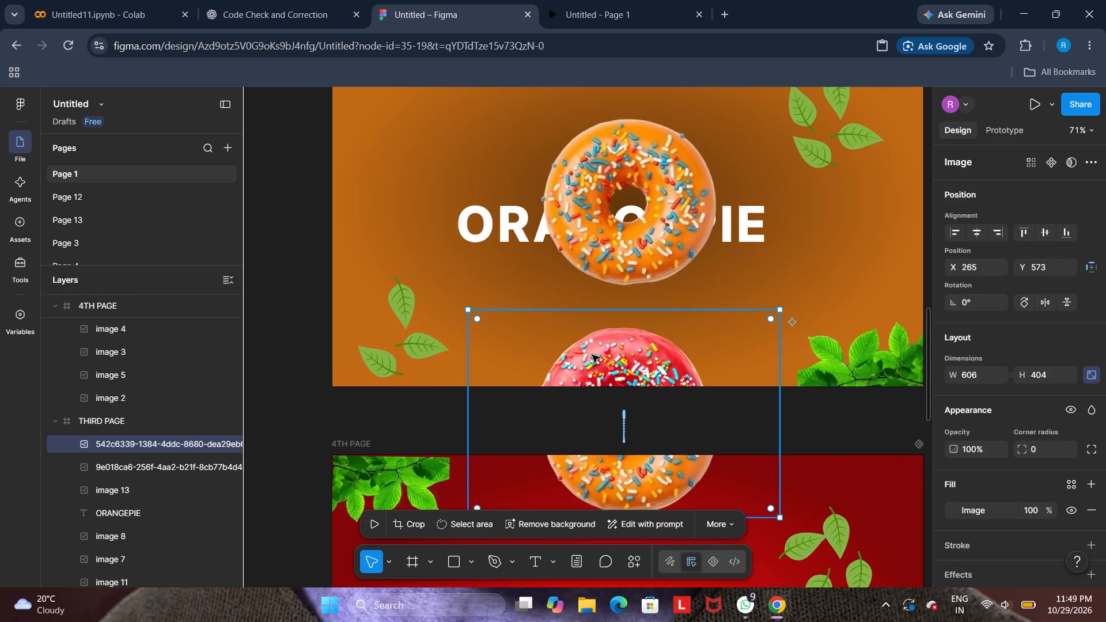
key(Delete)
Delete the red donut image at the top edge of 5TH PAGE.
scroll(592, 355, down, 6)
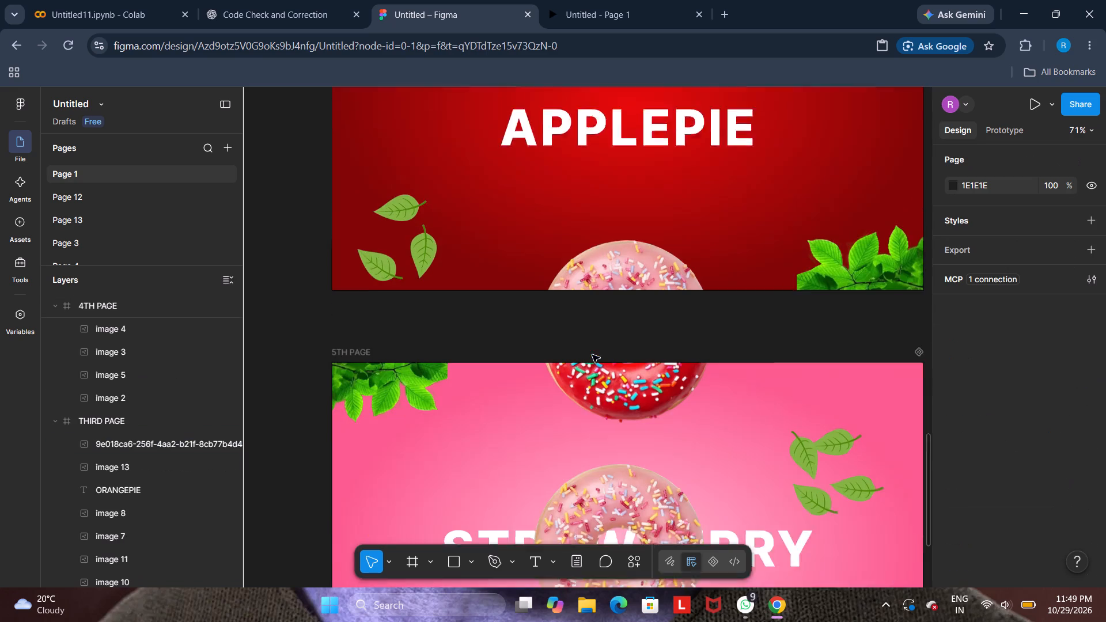
scroll(592, 355, down, 1)
click(645, 231)
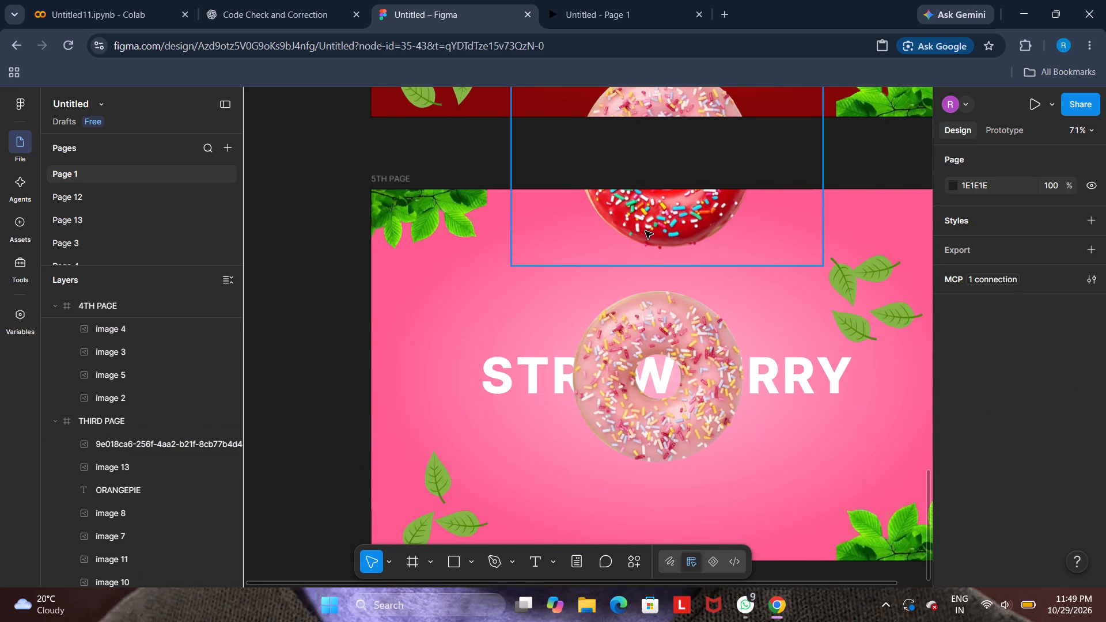
key(Delete)
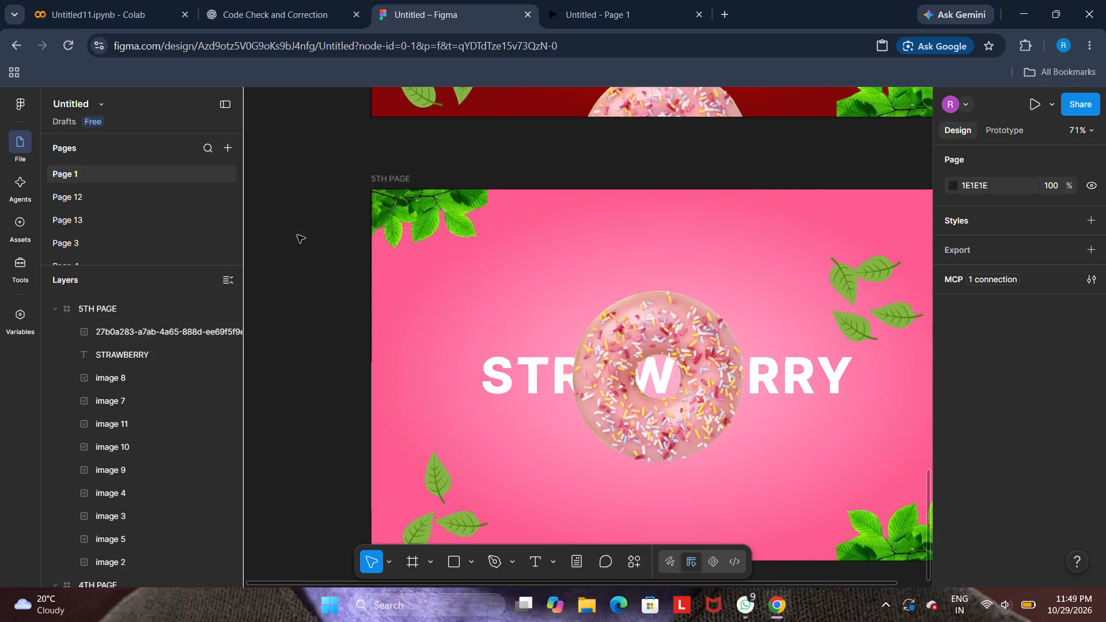
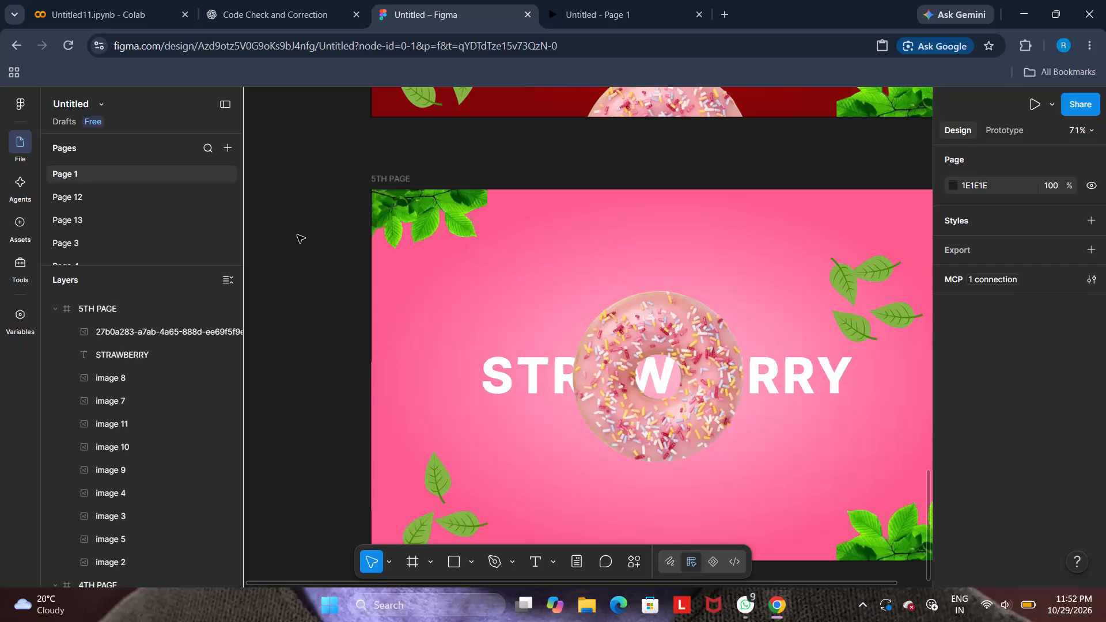
Paste the cut red donut image and place it in the centre of 4TH PAGE at X 272, Y 160.
scroll(481, 290, left, 2)
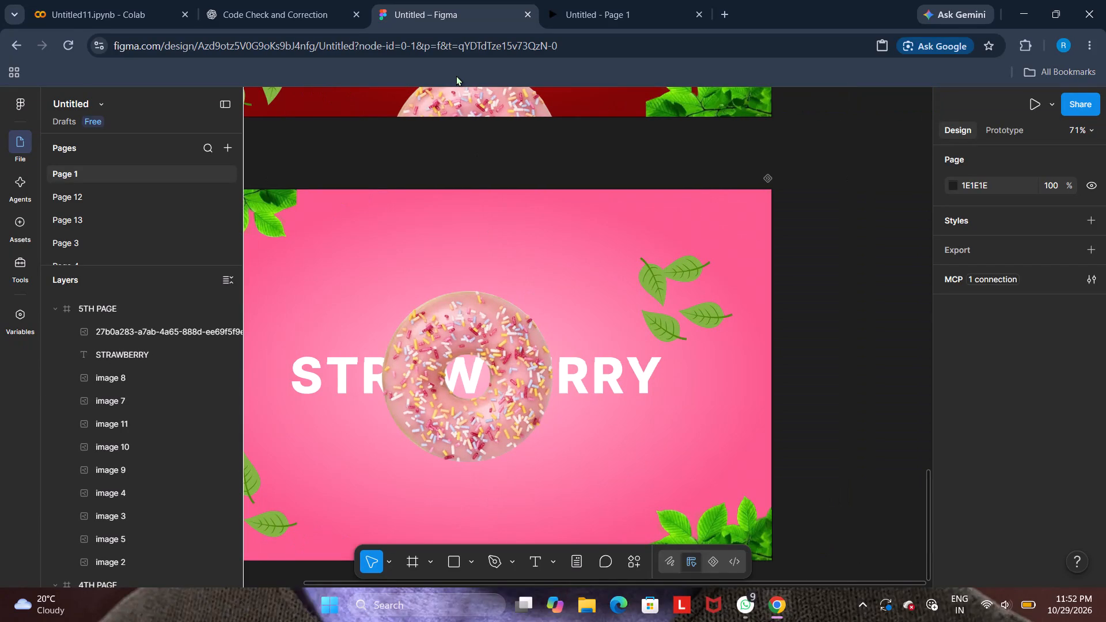
scroll(456, 75, up, 3)
scroll(442, 125, up, 2)
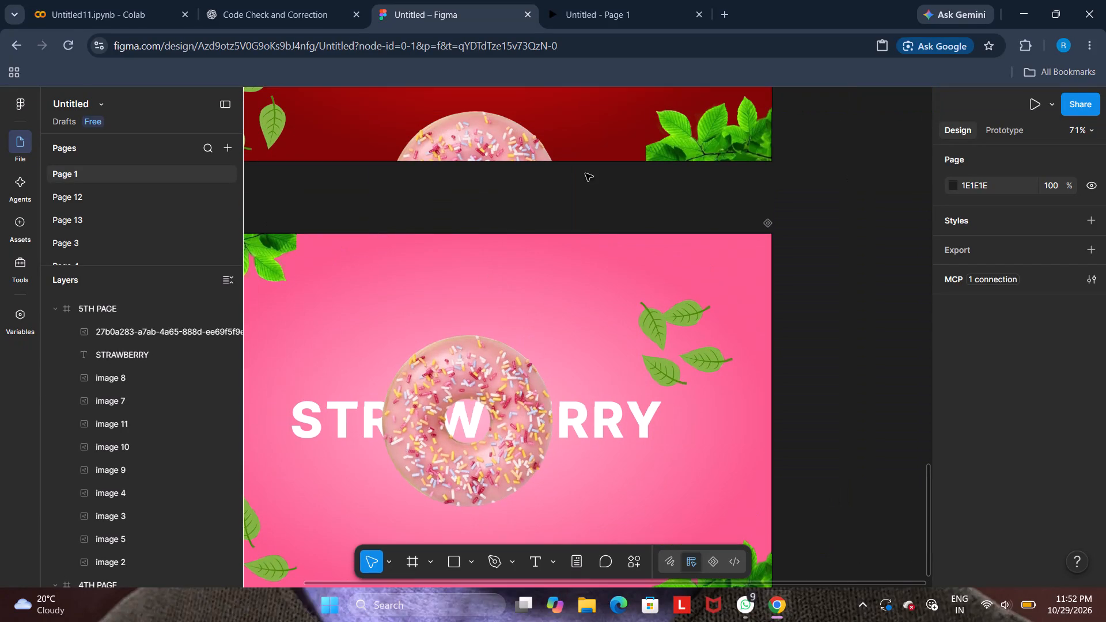
scroll(555, 173, up, 1)
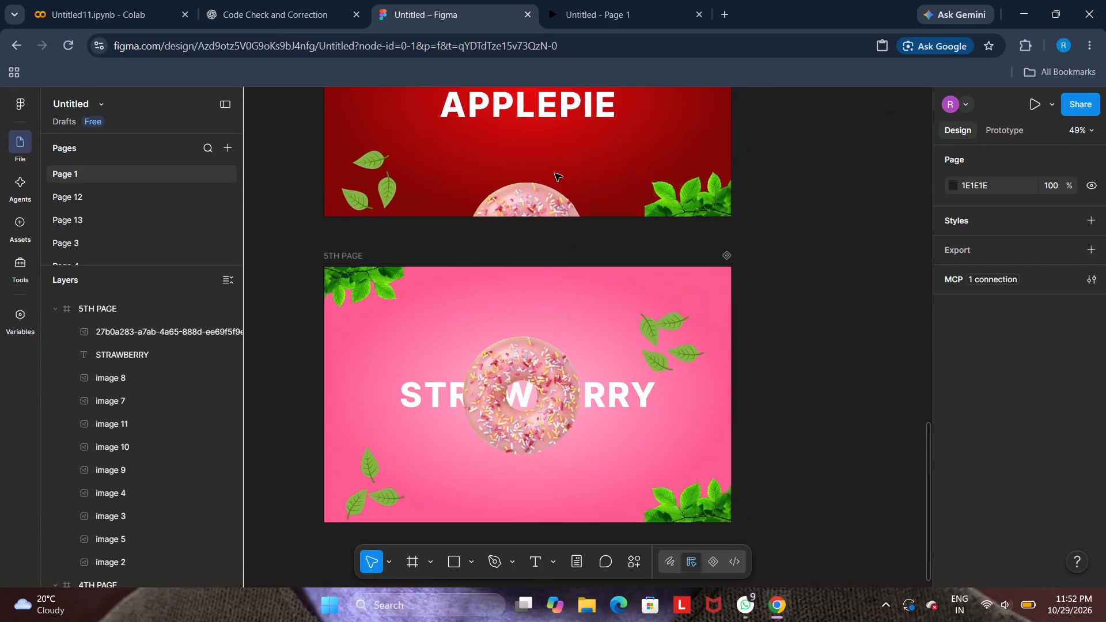
scroll(555, 173, up, 2)
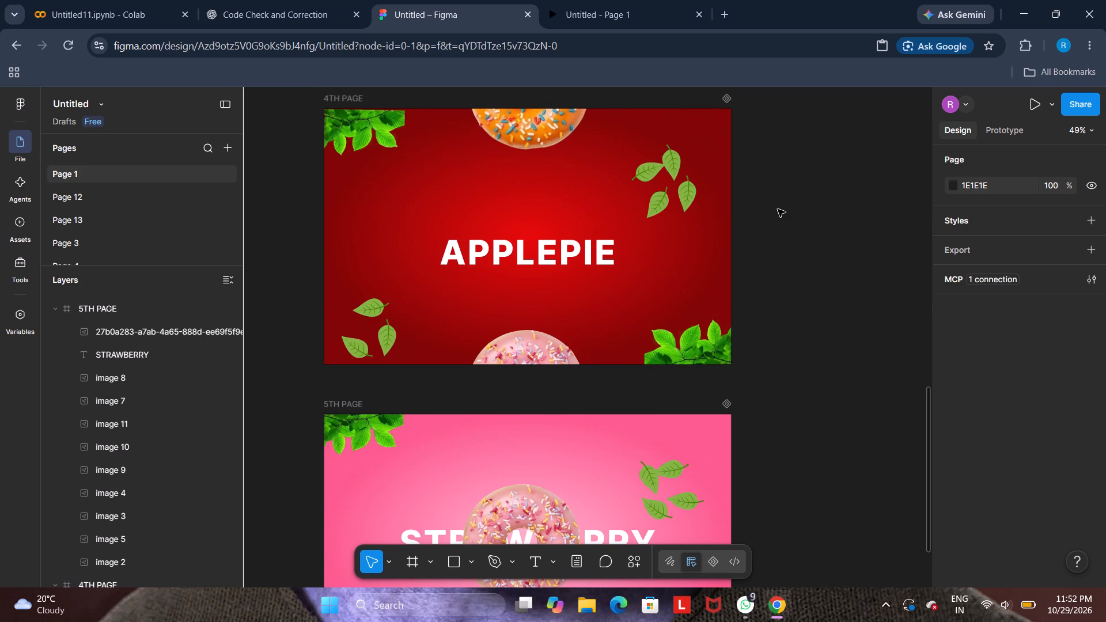
right_click(778, 209)
click(796, 218)
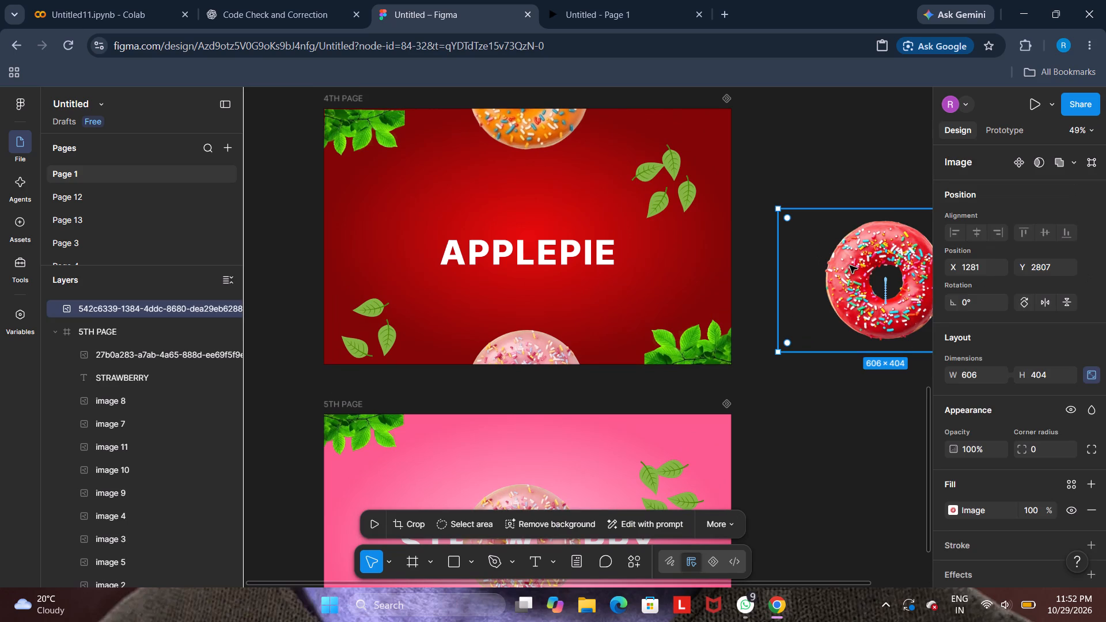
drag(850, 266, 501, 229)
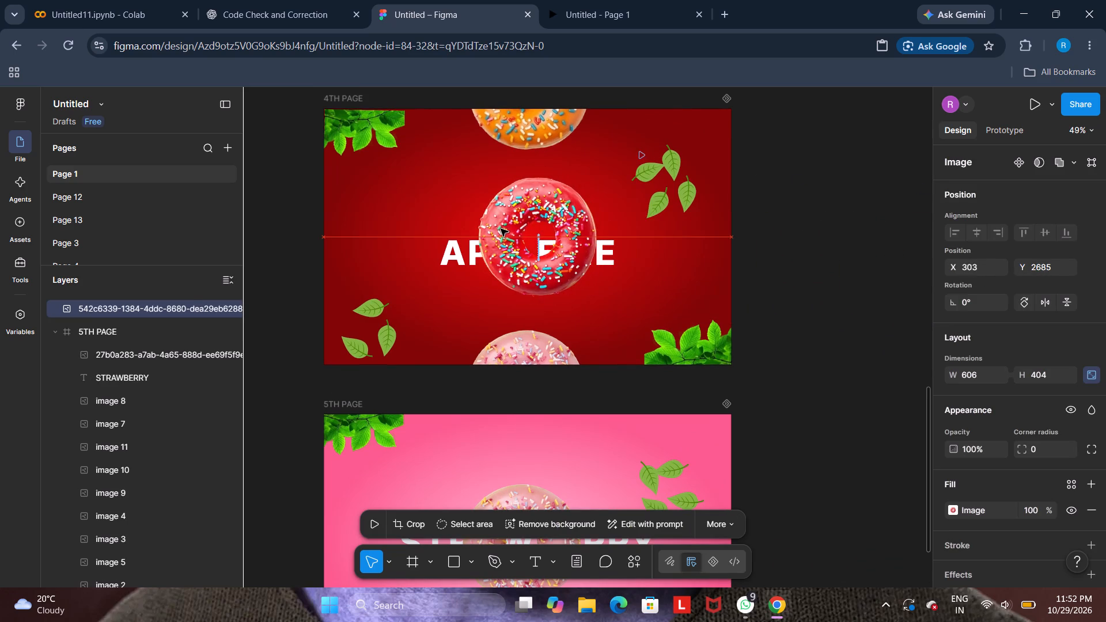
drag(501, 229, 494, 226)
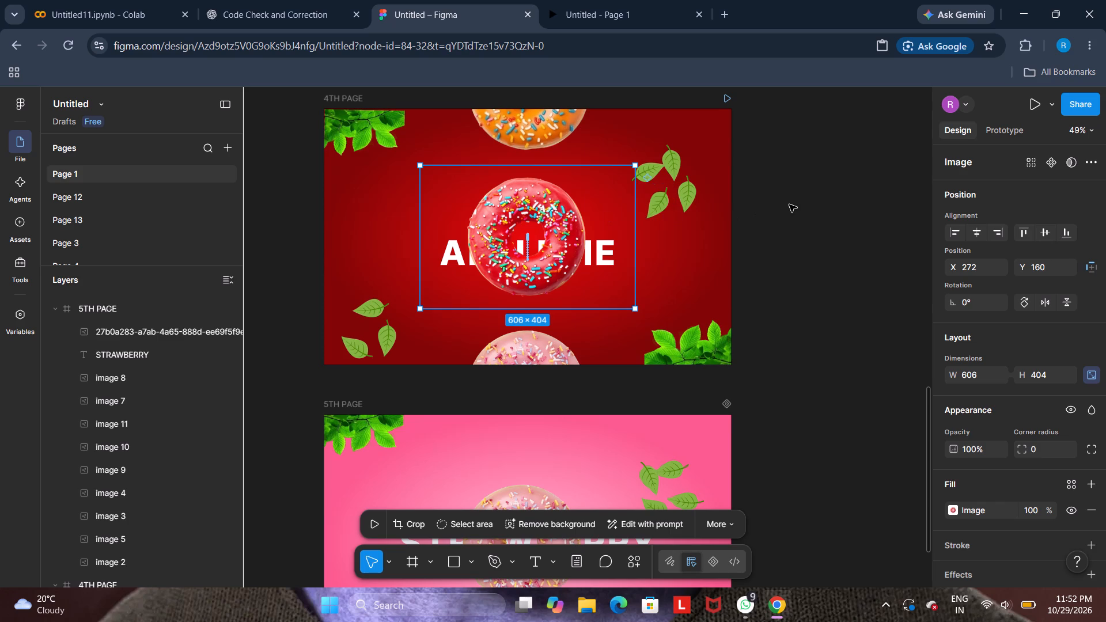
click(790, 204)
Copy the red donut from 4TH PAGE onto THIRD PAGE, overlapping its bottom edge at about X 282, Y 635.
scroll(790, 204, up, 2)
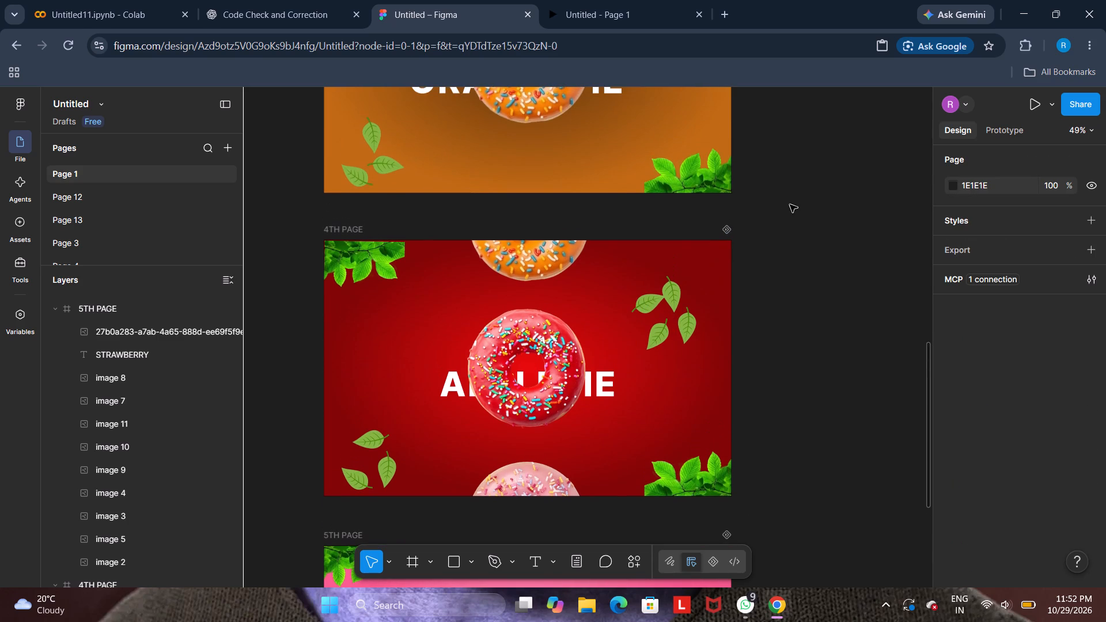
click(529, 331)
key(ctrl+c)
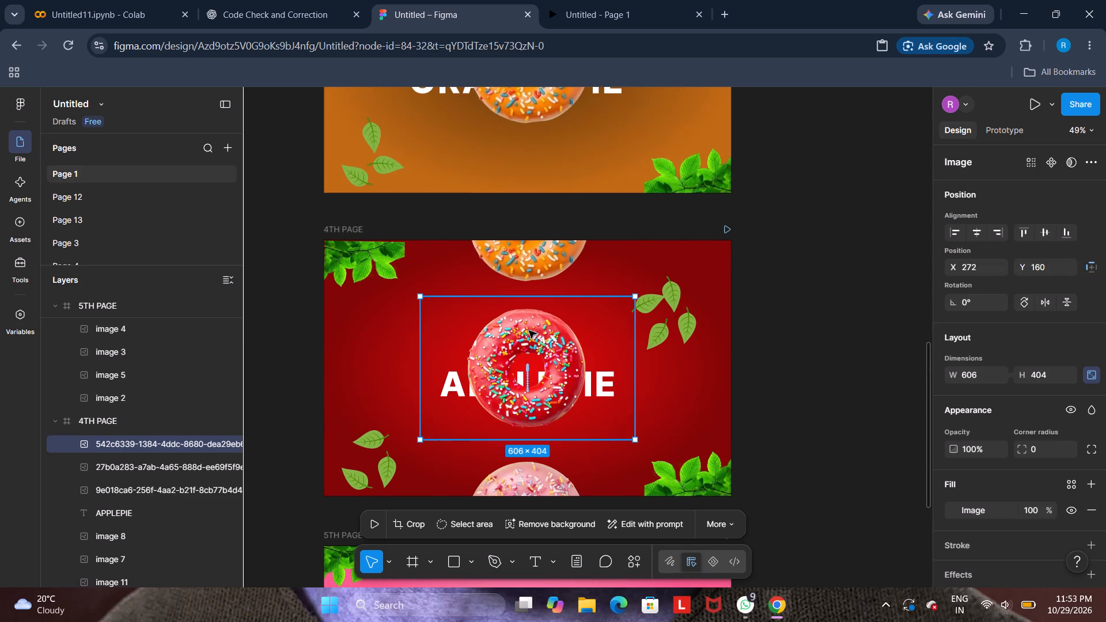
right_click(540, 155)
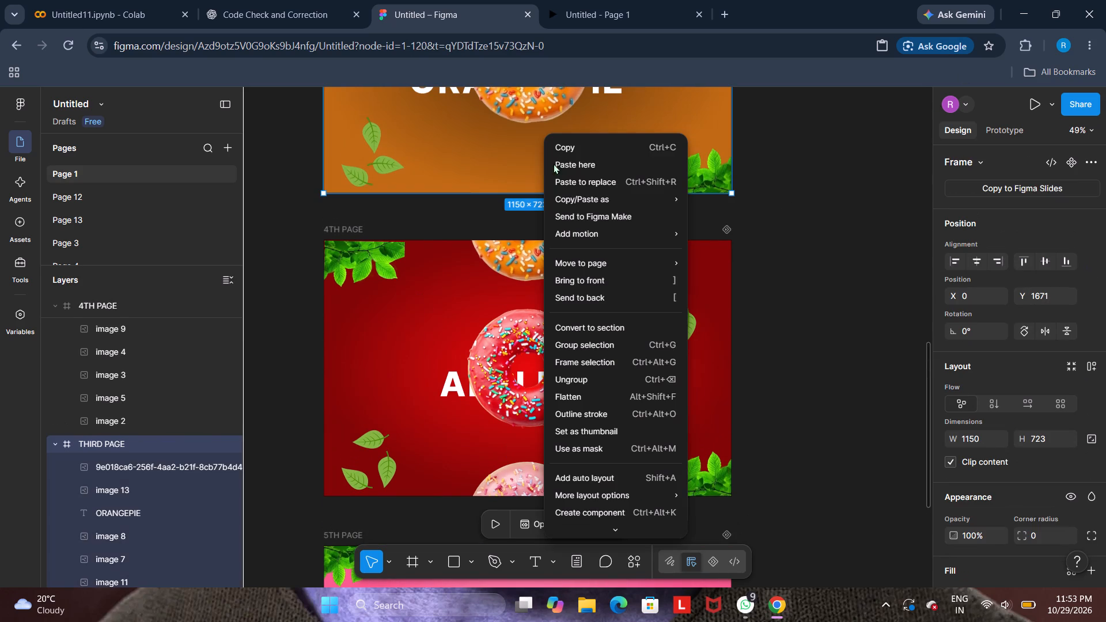
click(560, 158)
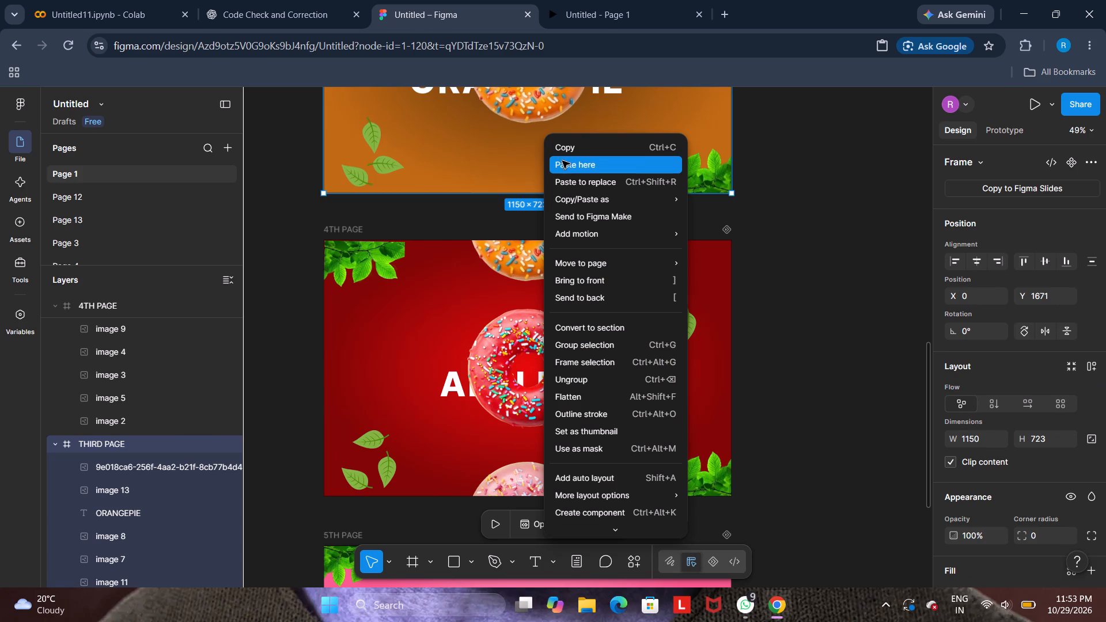
drag(630, 184, 513, 188)
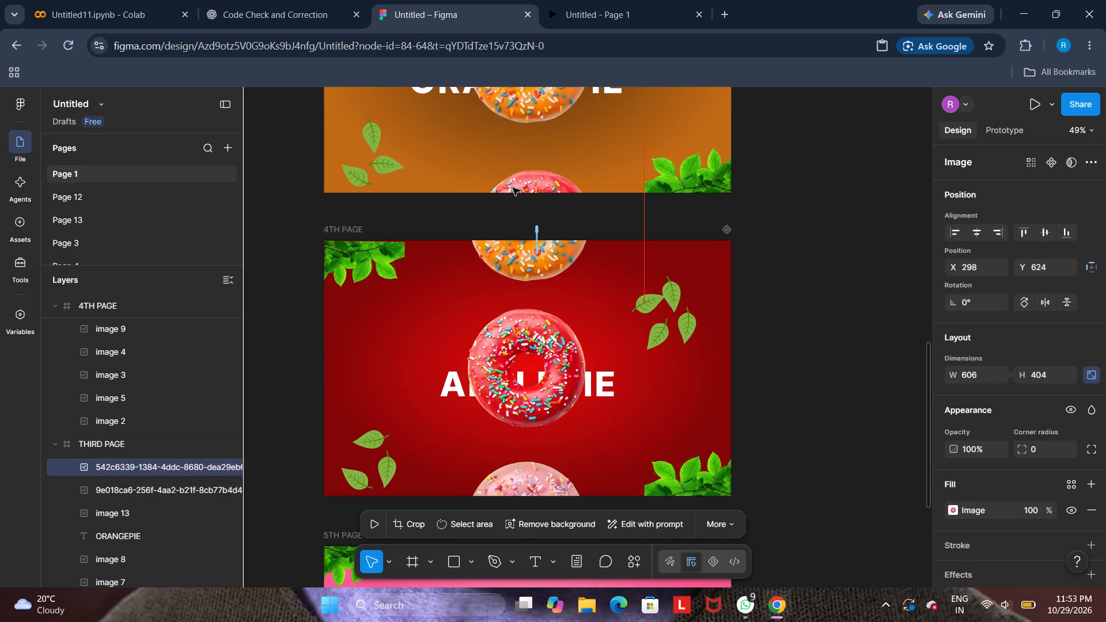
drag(513, 188, 512, 188)
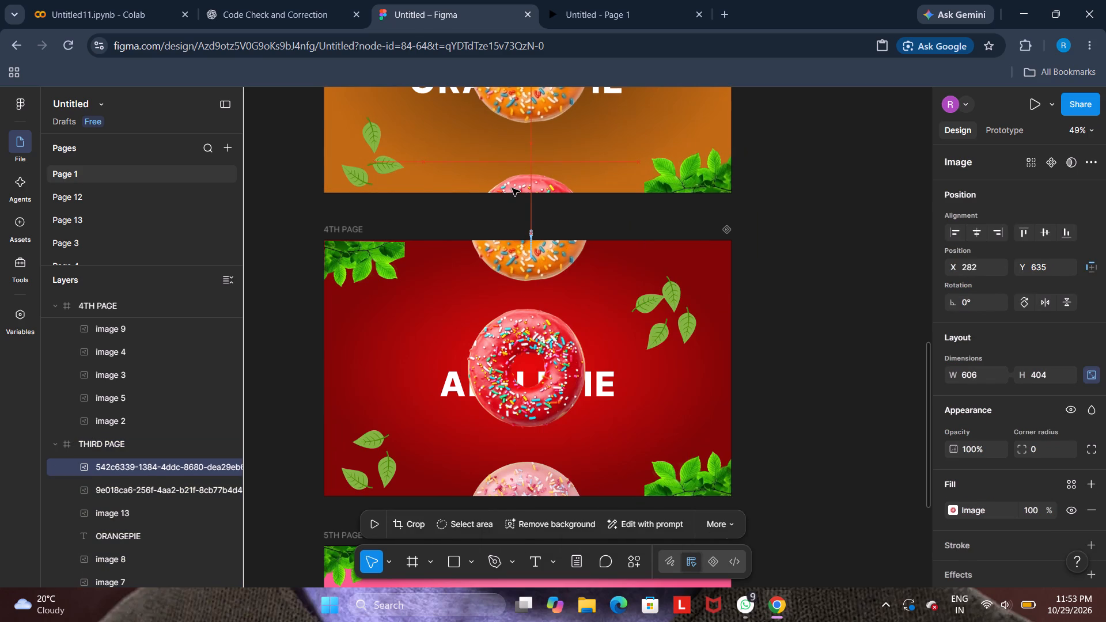
drag(512, 188, 512, 189)
click(850, 252)
Paste another red donut copy and place it overlapping the top edge of 5TH PAGE at X 273, Y -277.
scroll(850, 252, down, 1)
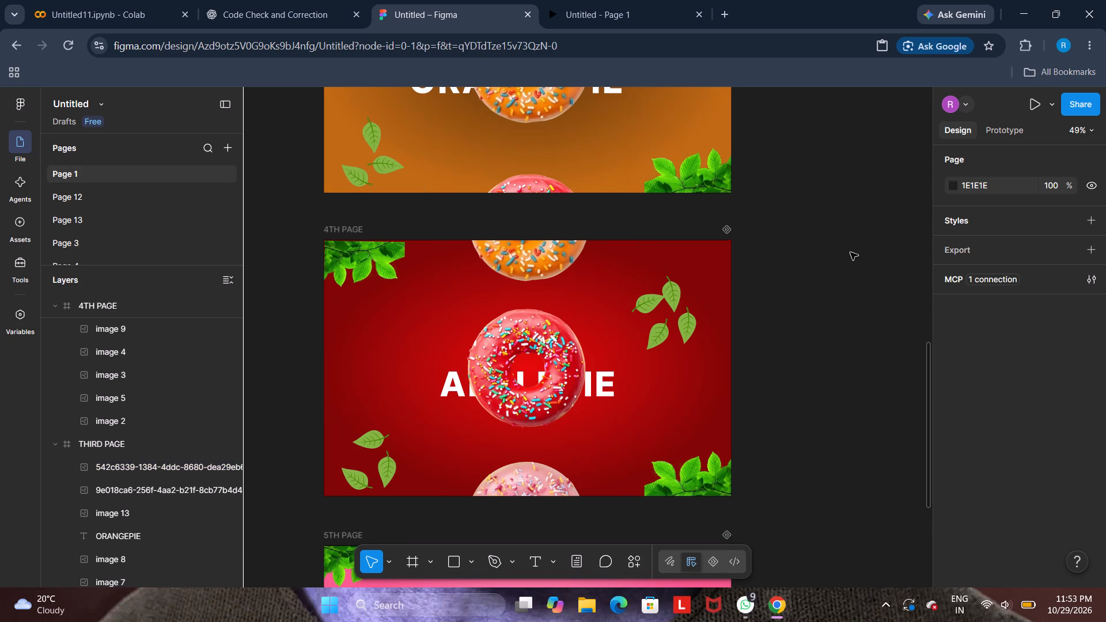
scroll(850, 252, down, 1)
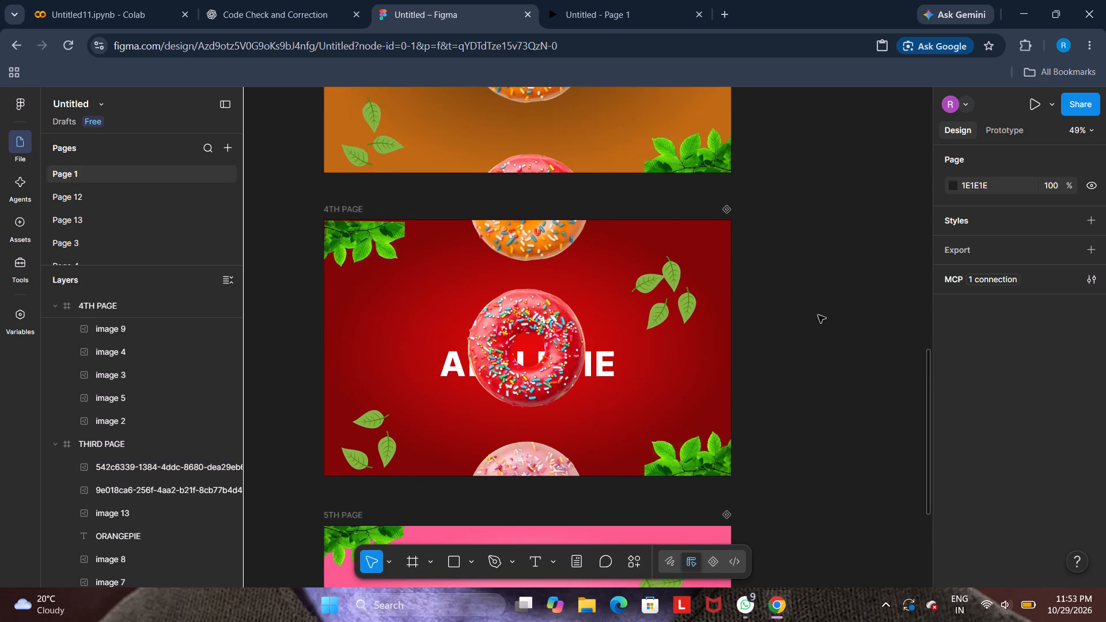
scroll(818, 315, down, 3)
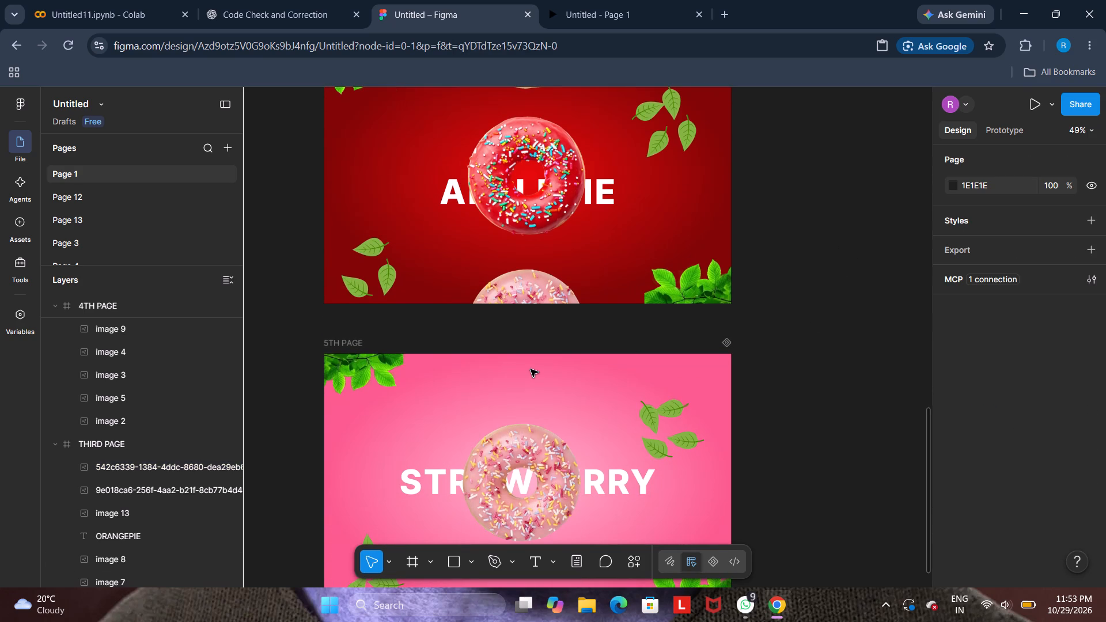
key(ctrl+v)
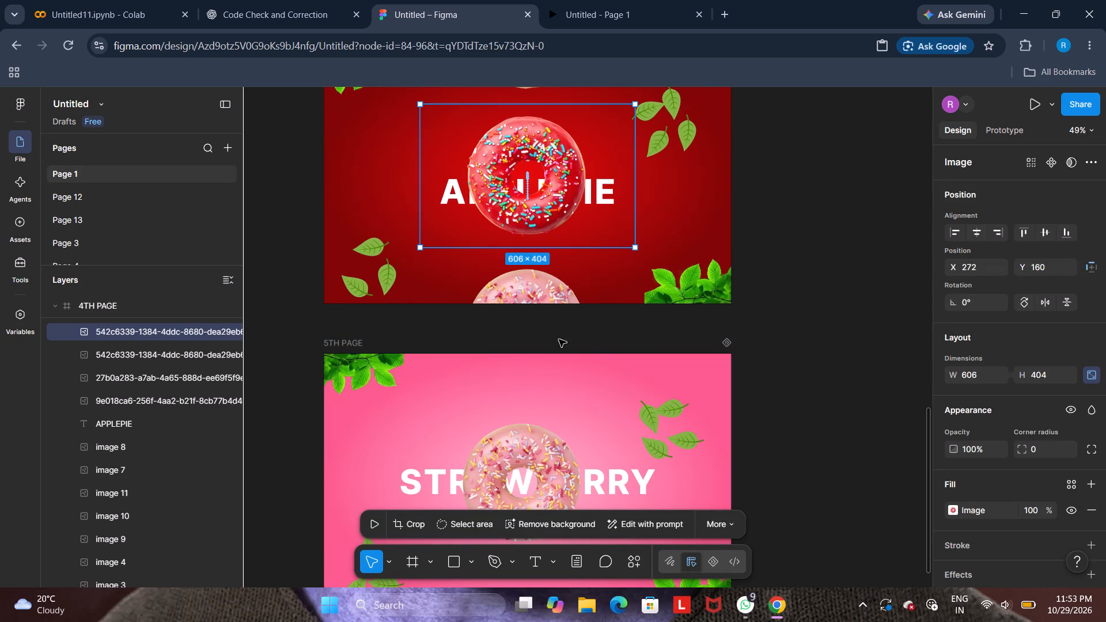
drag(497, 192, 498, 350)
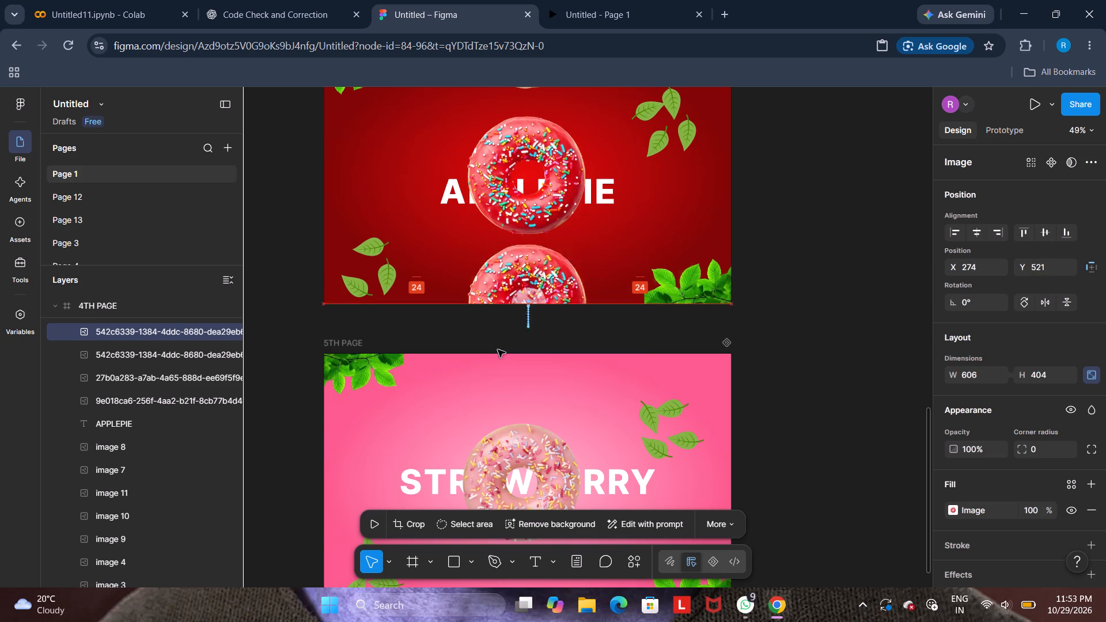
drag(498, 350, 498, 390)
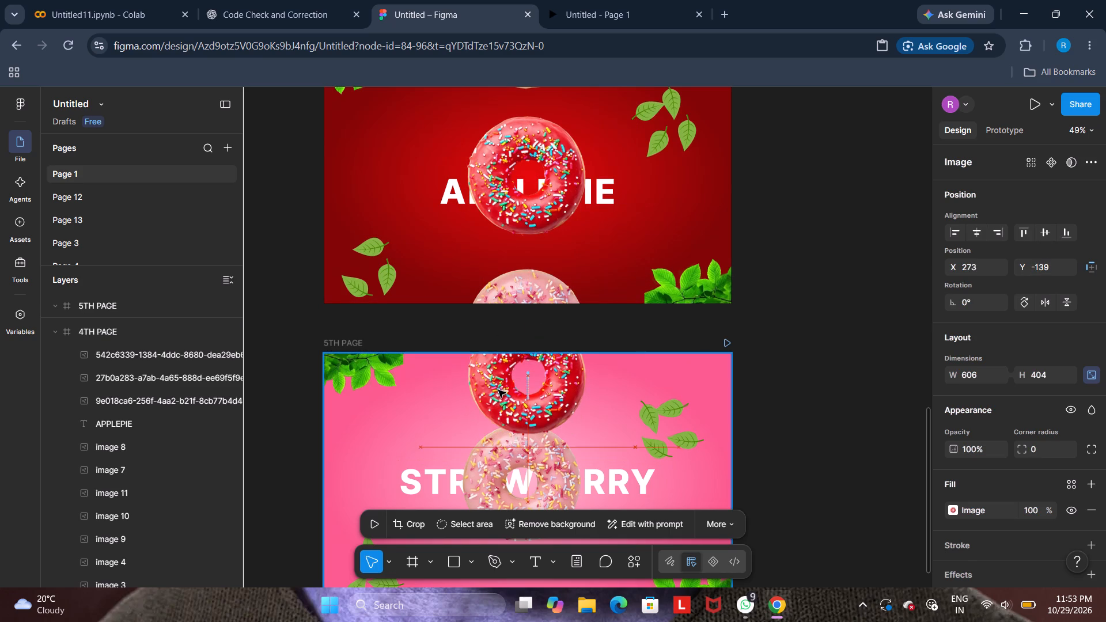
drag(498, 390, 498, 376)
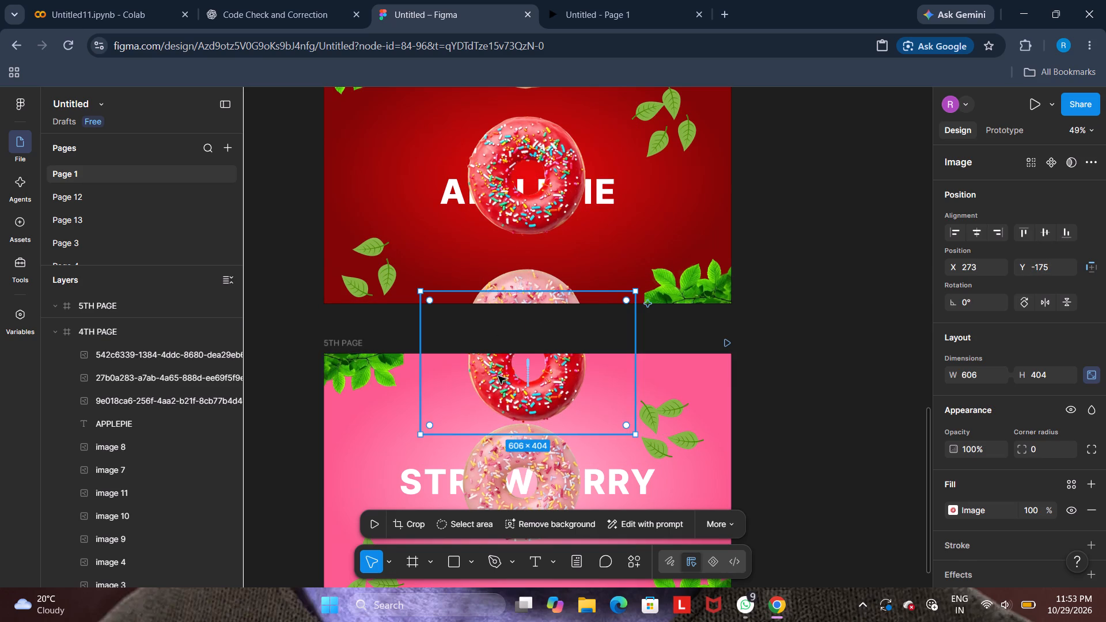
key(Up)
key(Up)
key(Up)
key(Up)
key(Up)
key(Up)
key(Up)
key(Up)
key(Up)
key(Up)
key(Up)
key(Up)
key(Up)
key(Up)
key(Up)
key(Up)
key(Up)
key(Up)
key(Up)
key(Up)
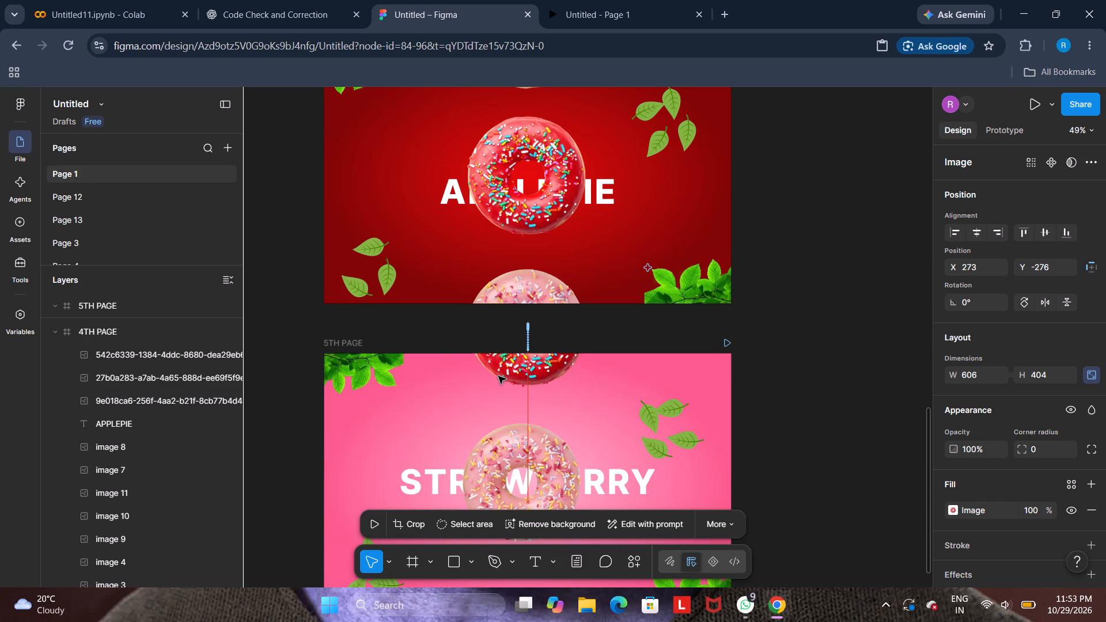
key(Up)
click(768, 309)
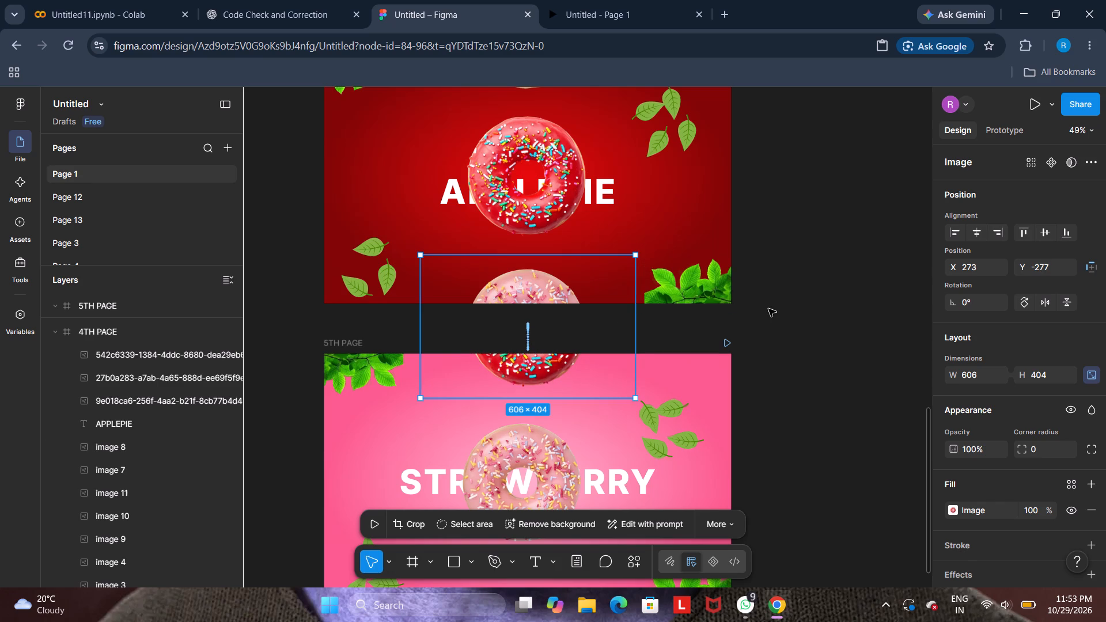
Preview the prototype, stepping through the blueberry, green and orange slides to check the transitions, and return to the design file.
click(1035, 103)
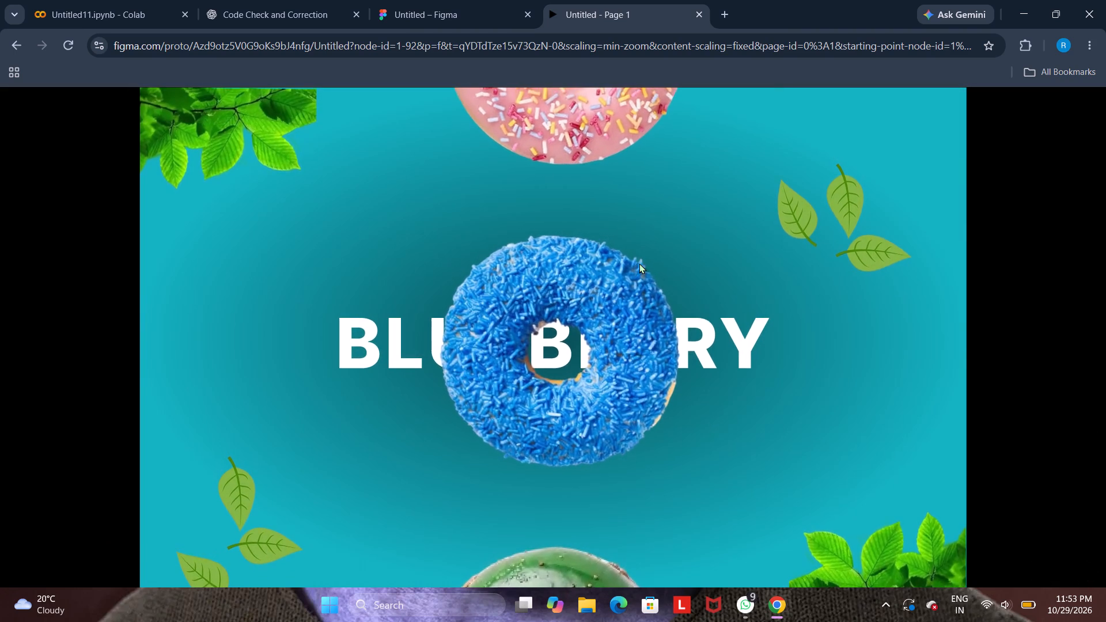
key(Right)
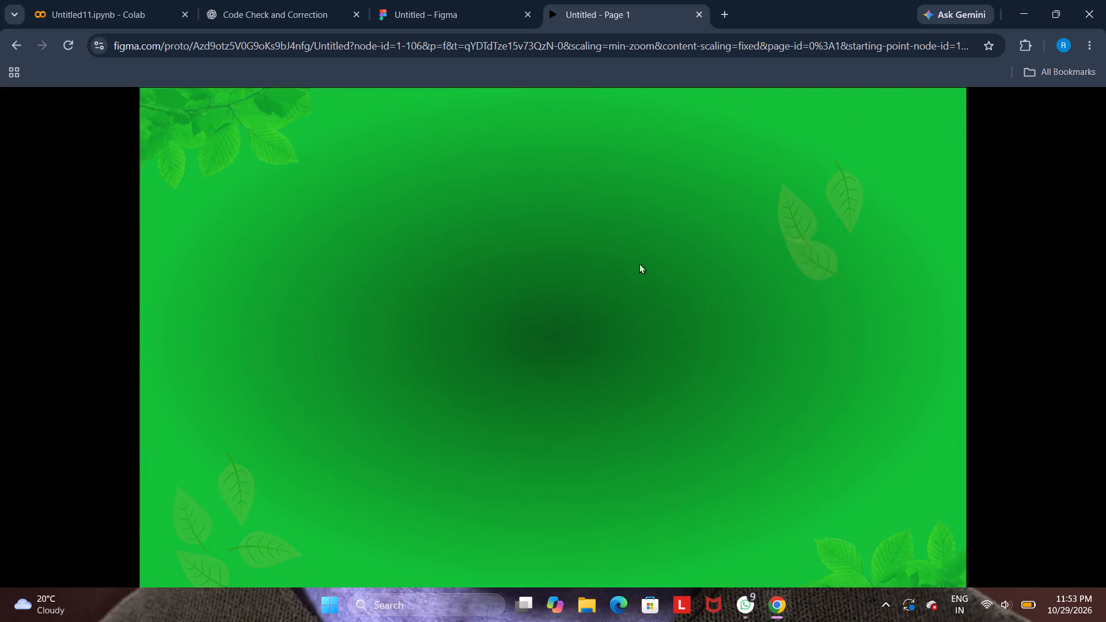
key(Right)
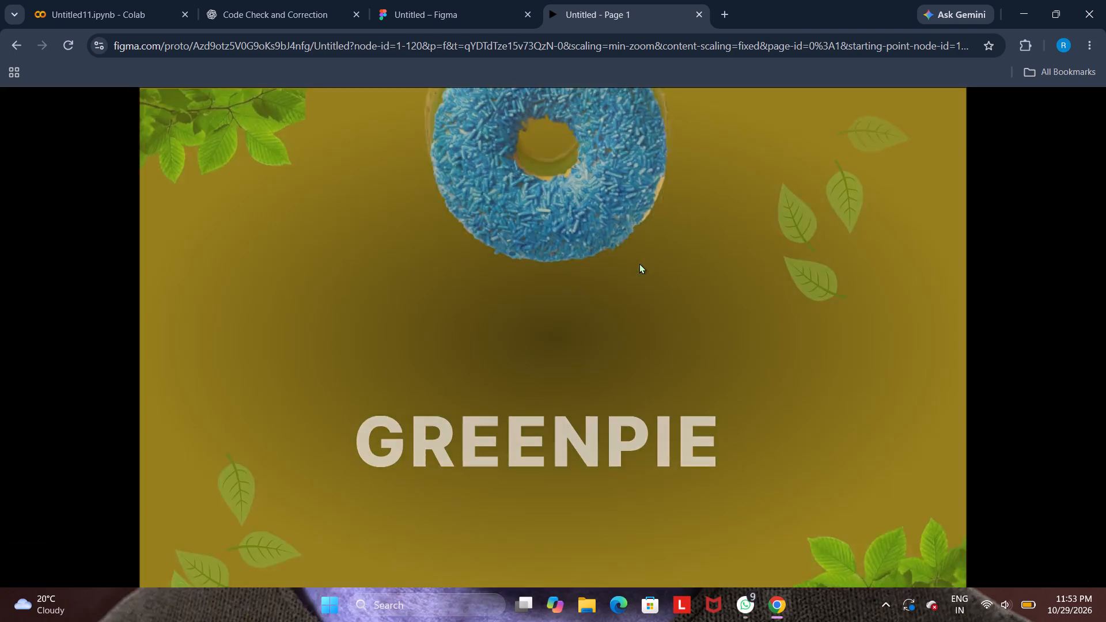
key(Right)
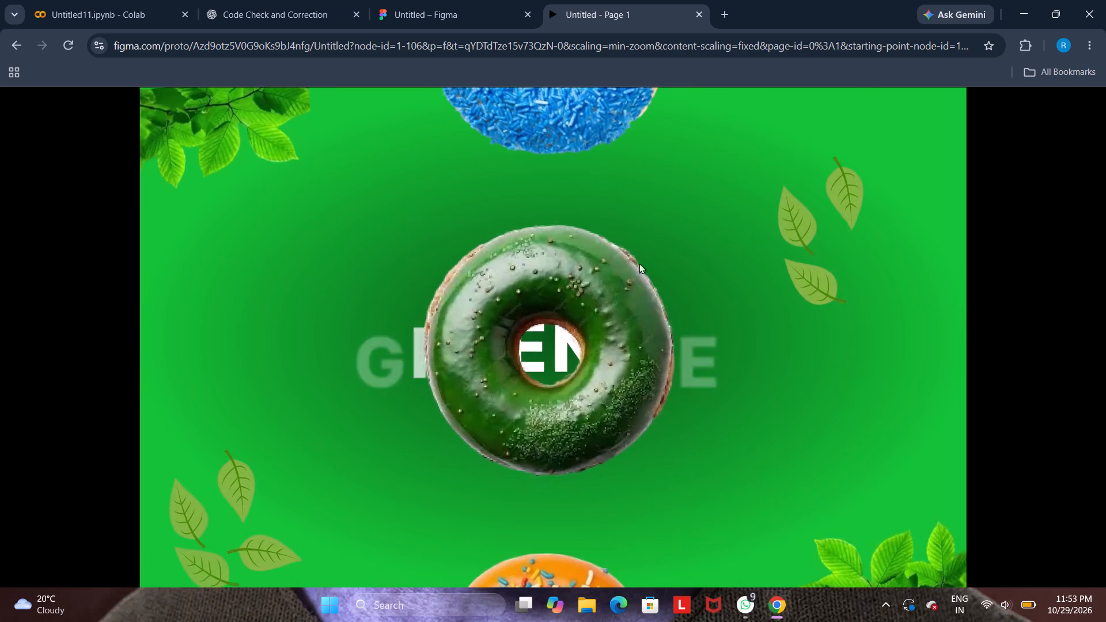
click(408, 1)
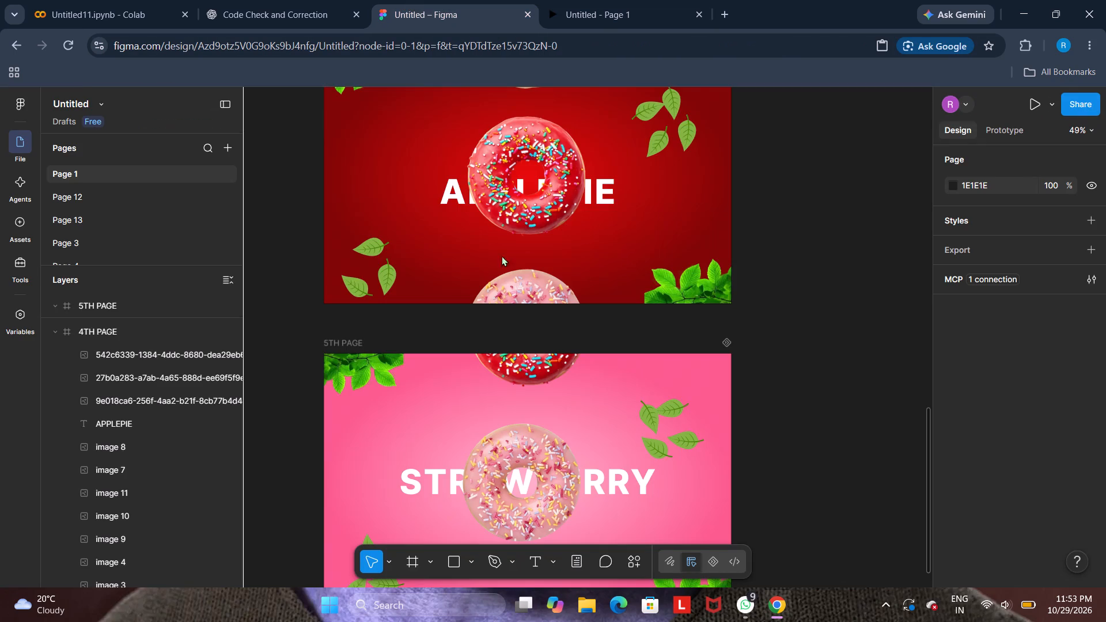
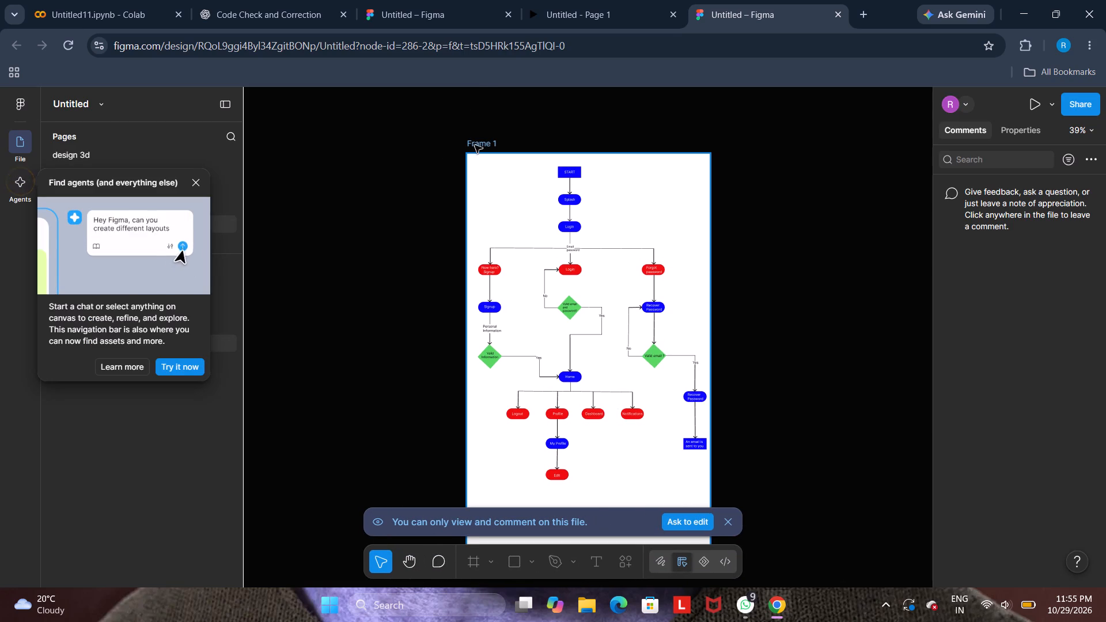
Select the whole login flowchart, including Frame 1 and its loose arrows, in the view-only Figma file and copy it.
drag(418, 143, 679, 433)
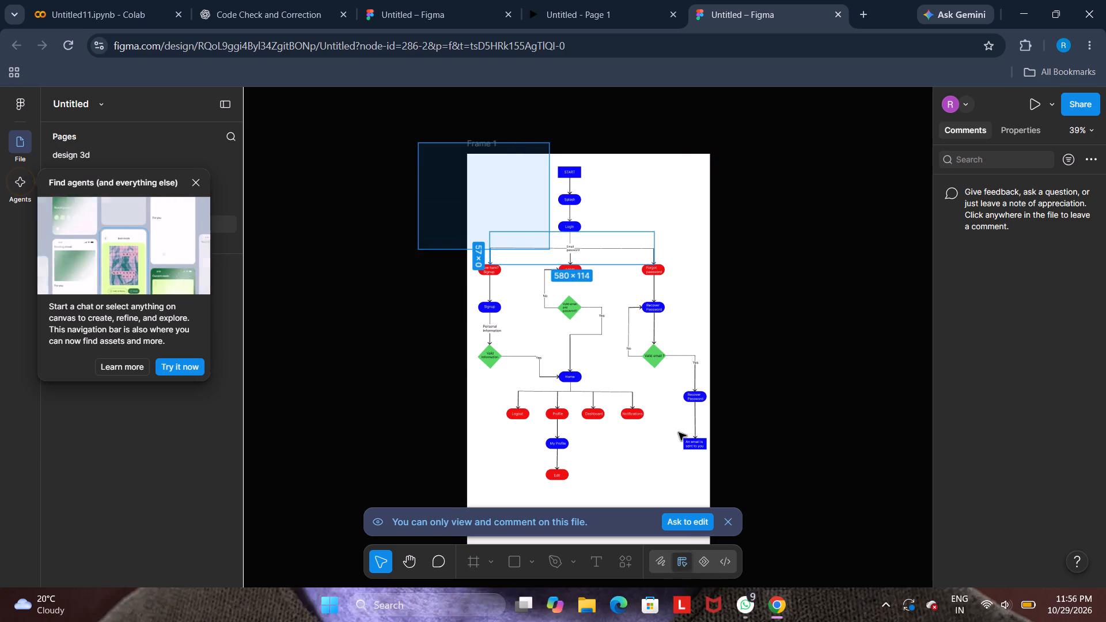
drag(679, 433, 761, 522)
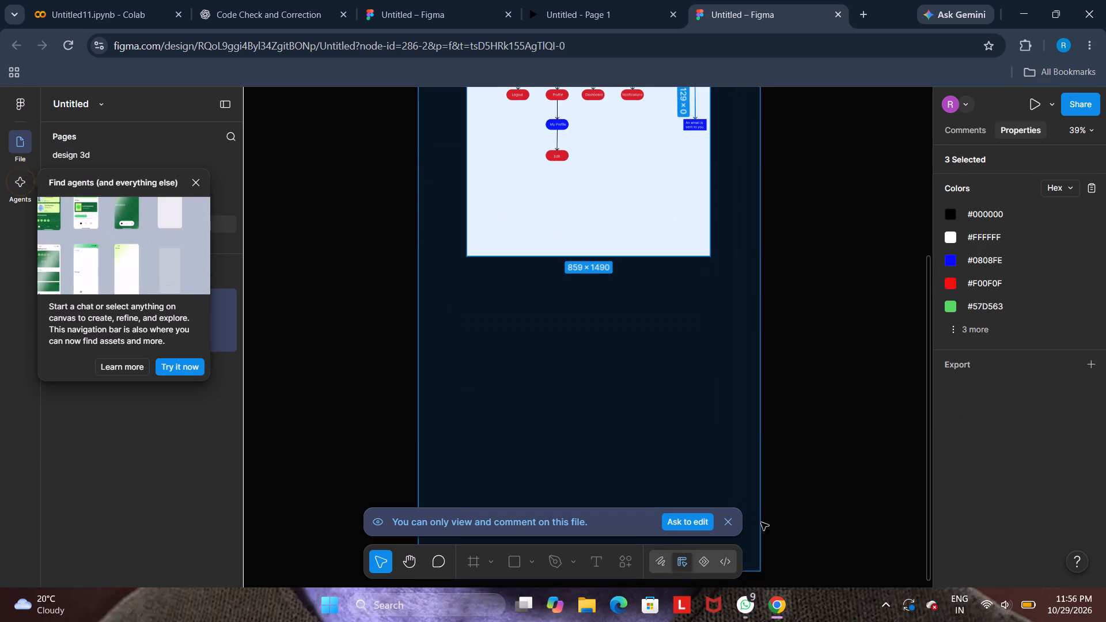
drag(761, 522, 768, 359)
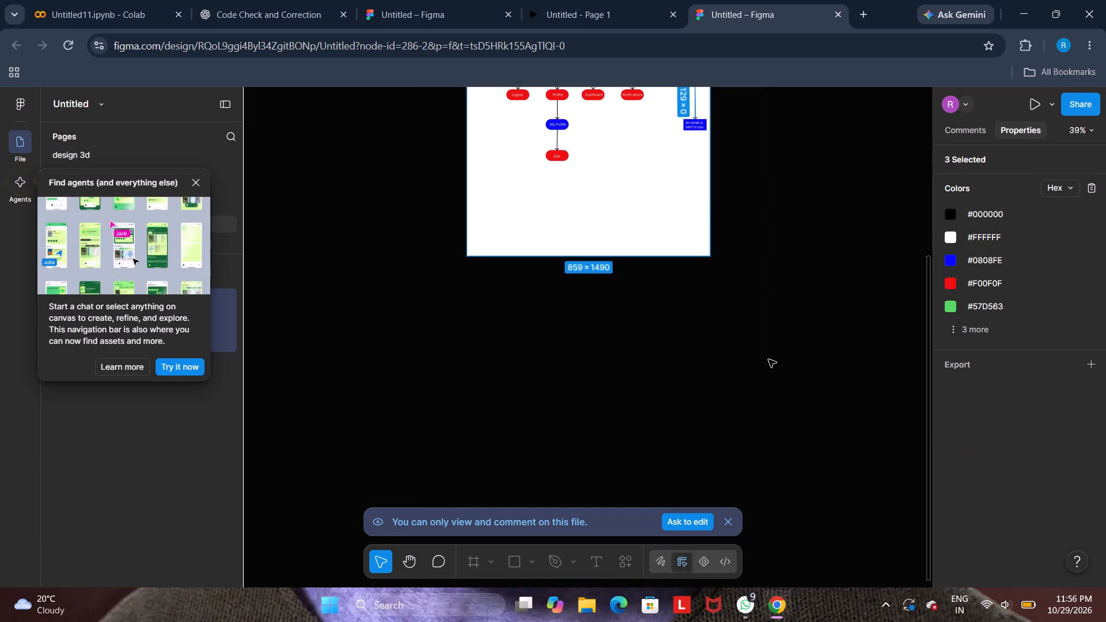
key(ctrl+c)
key(ctrl+c)
key(ctrl+c)
key(ctrl+c)
key(ctrl+c)
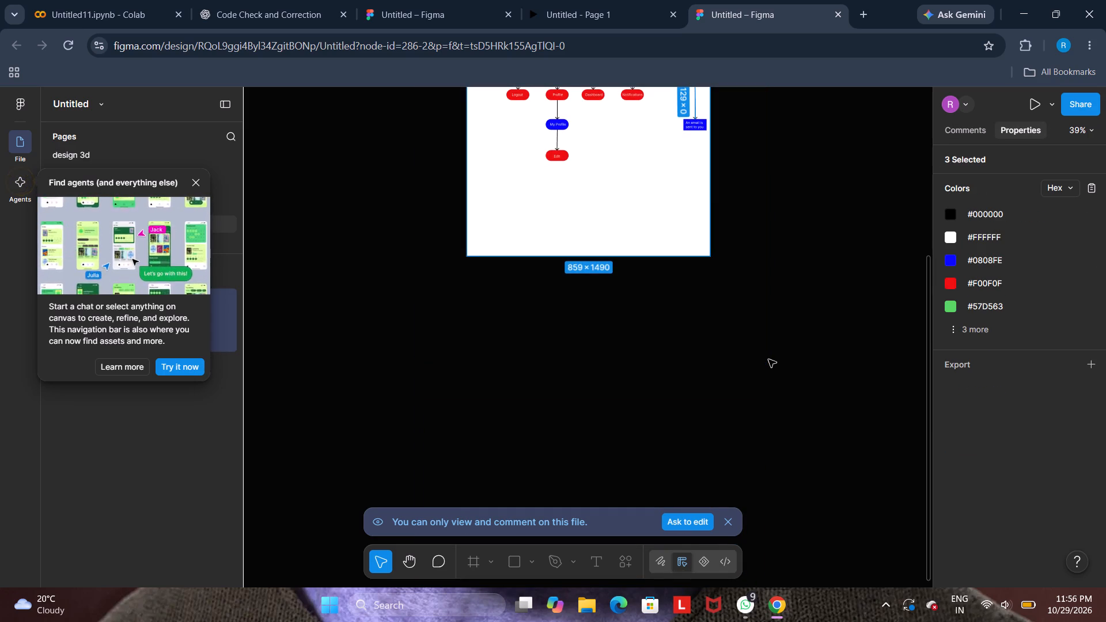
In the donut design file, replace the five ice-cream flavour frames on Page 4 with the copied flowchart.
click(432, 3)
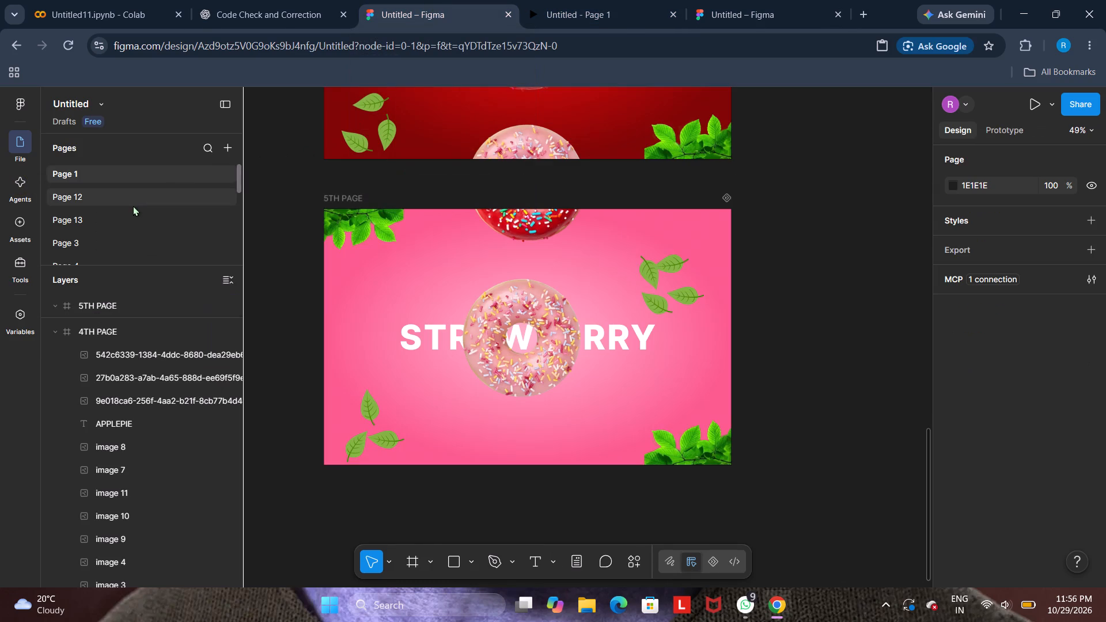
scroll(100, 226, down, 2)
click(85, 215)
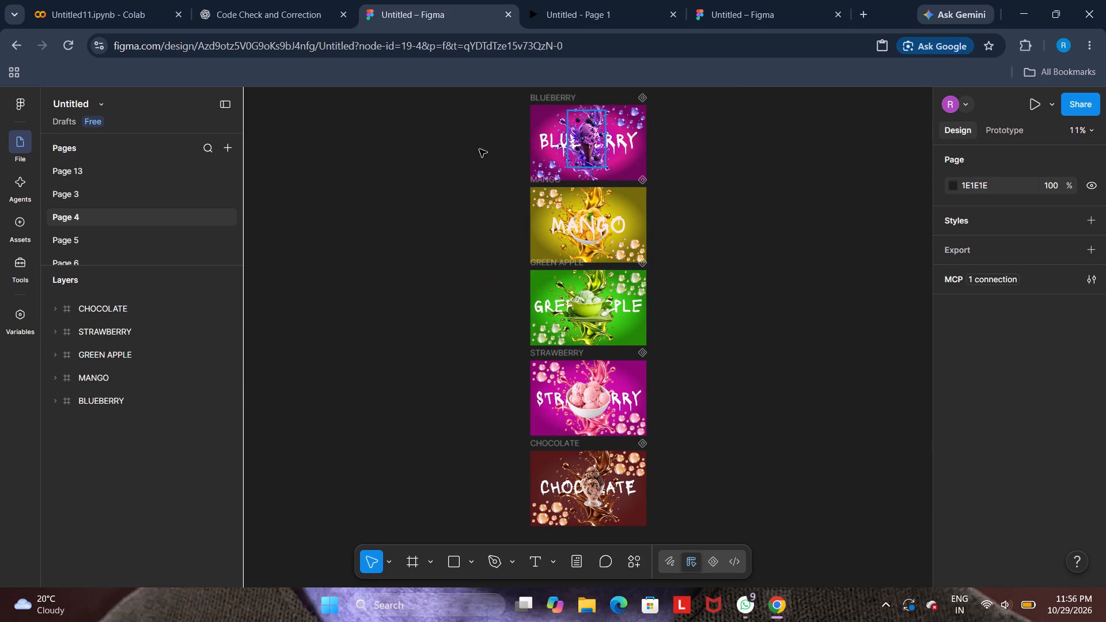
drag(490, 108, 537, 124)
drag(537, 124, 642, 358)
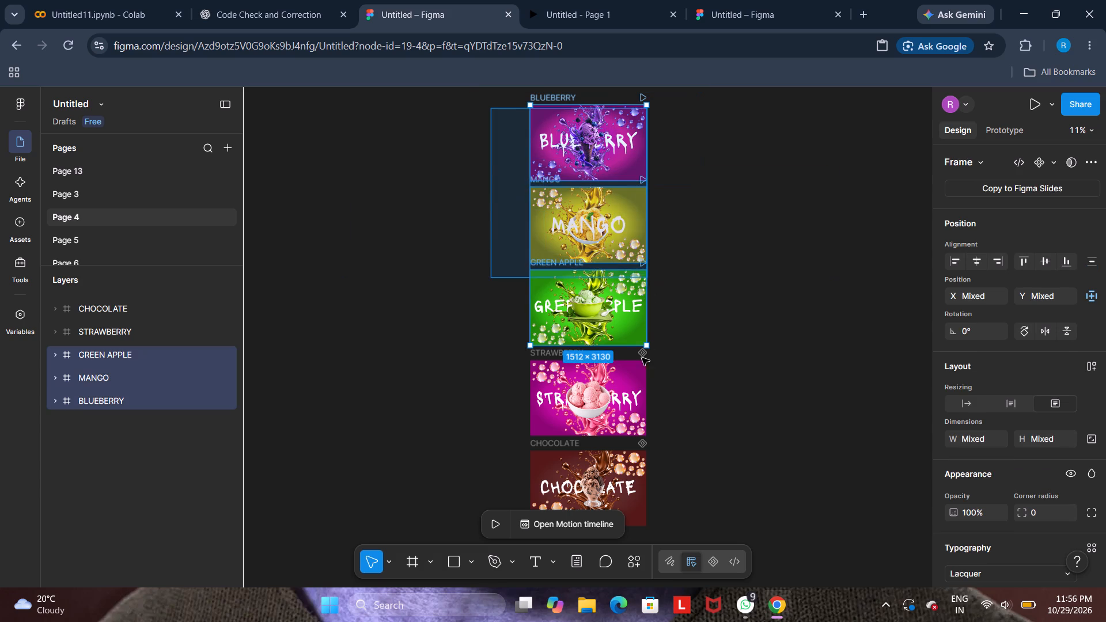
drag(642, 358, 673, 553)
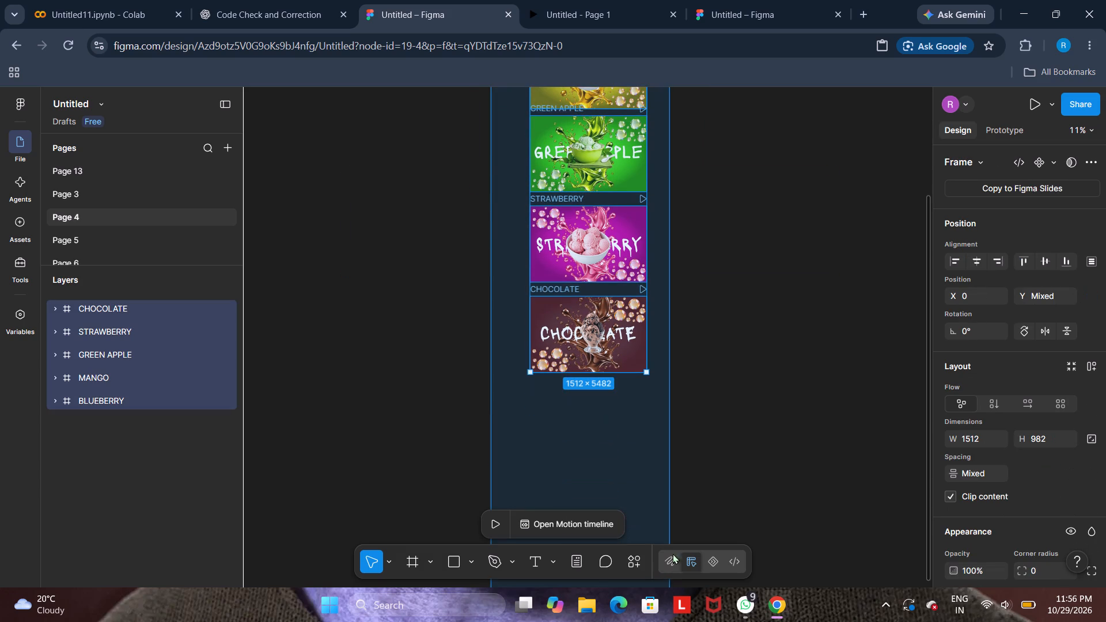
drag(673, 553, 691, 439)
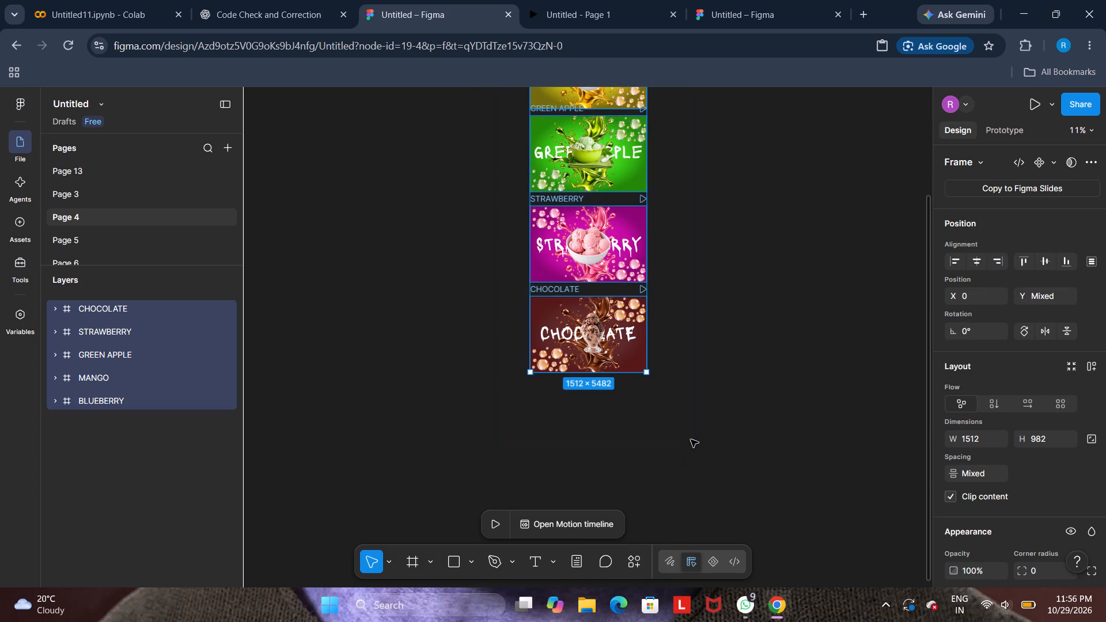
key(Delete)
scroll(612, 249, up, 2)
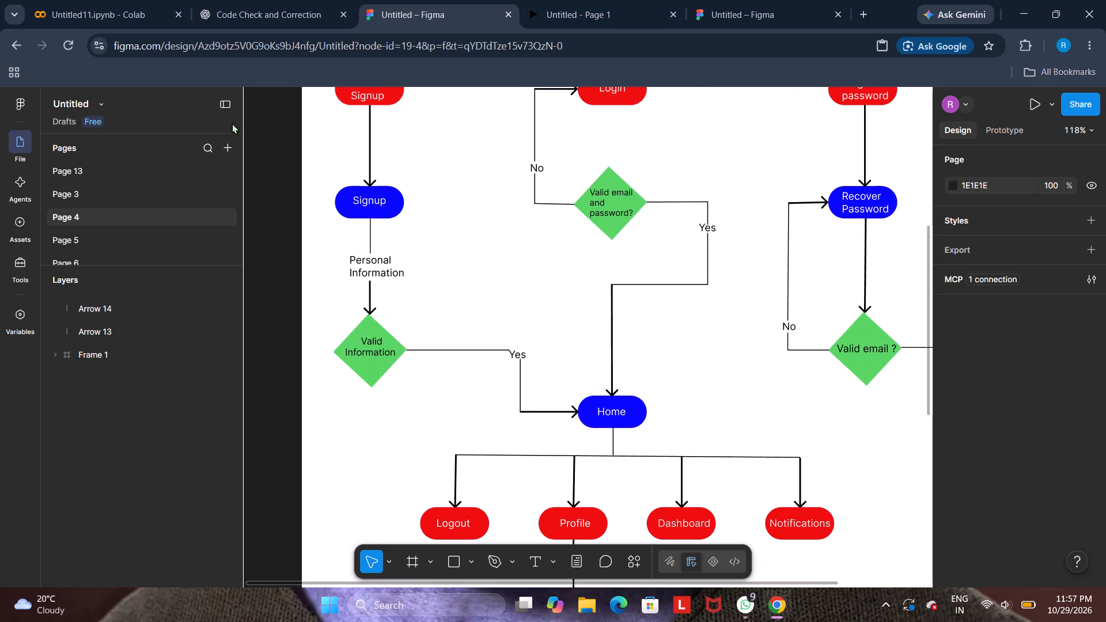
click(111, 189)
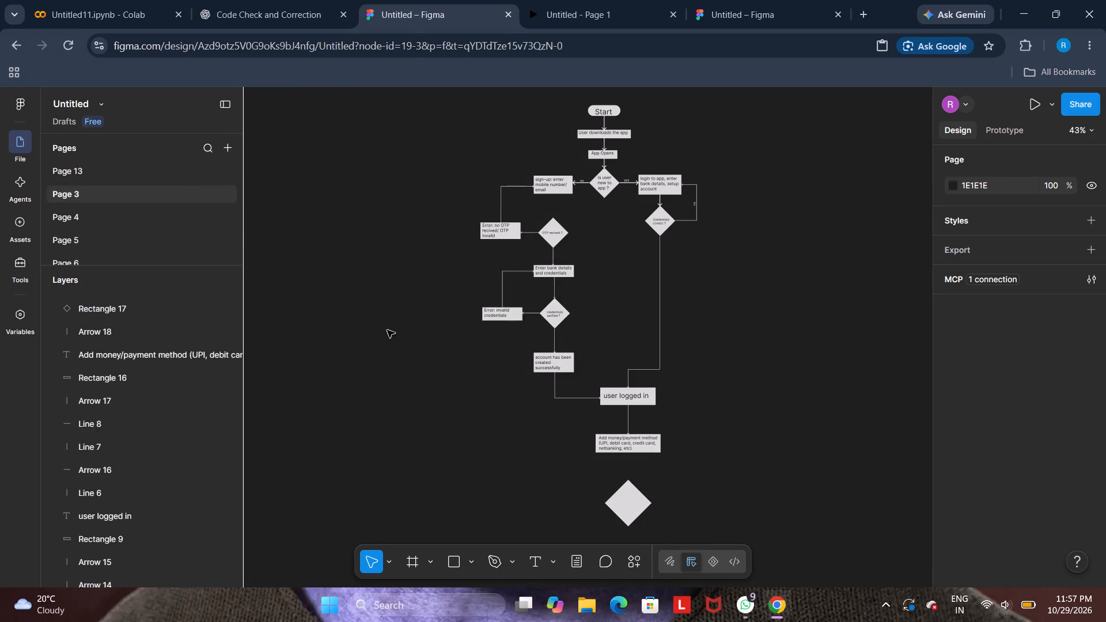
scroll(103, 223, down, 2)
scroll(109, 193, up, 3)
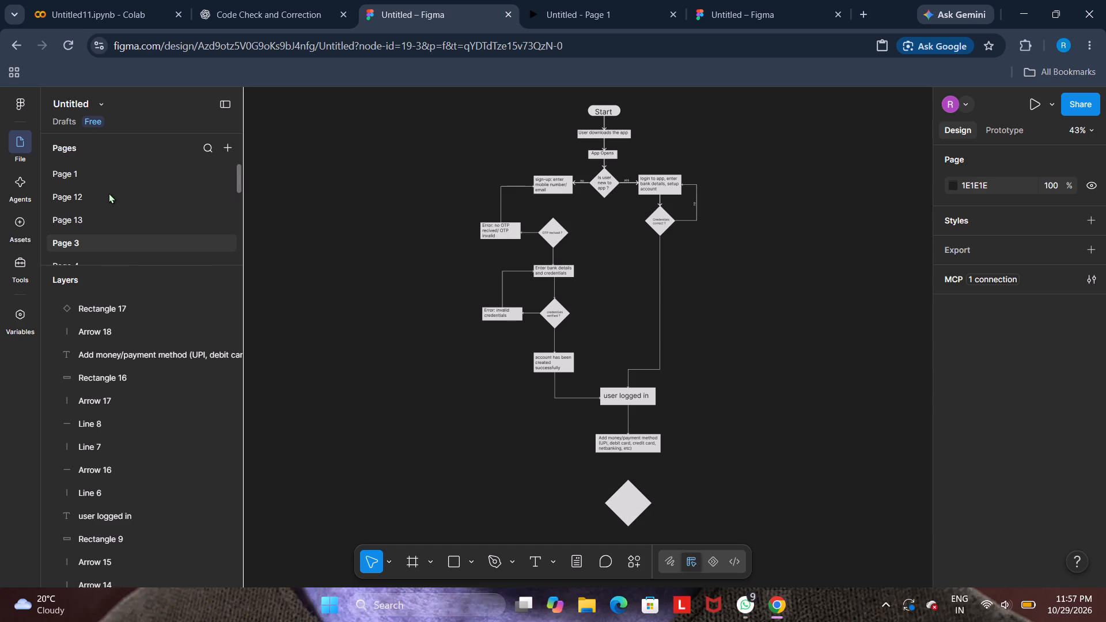
Return to Page 1 and delete the on-click prototype connection from 4TH PAGE to 5TH PAGE.
click(89, 166)
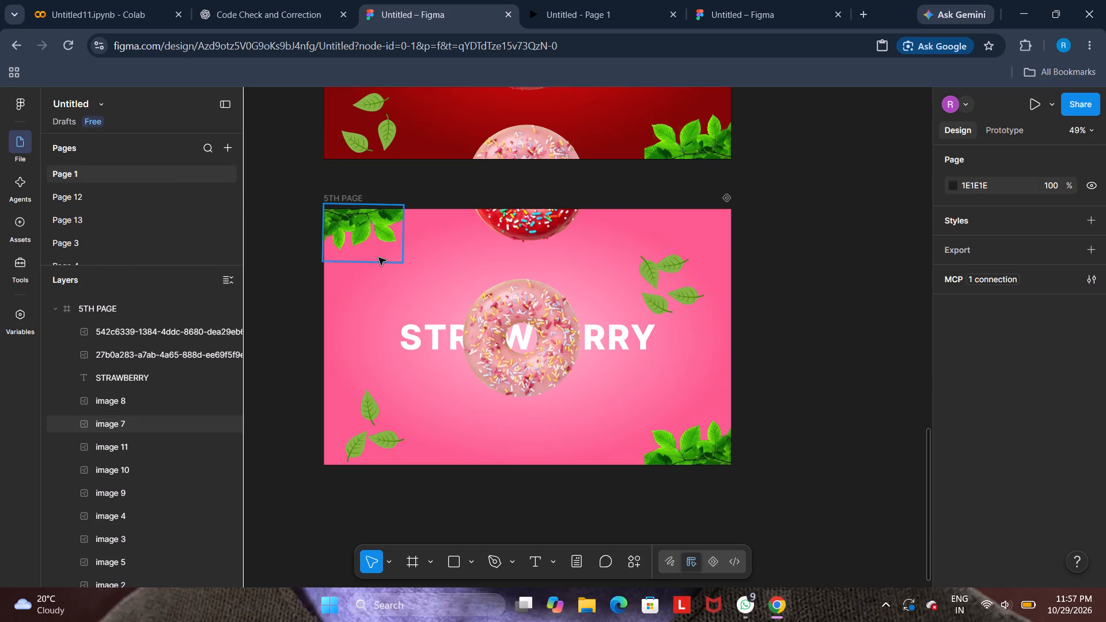
scroll(800, 217, up, 4)
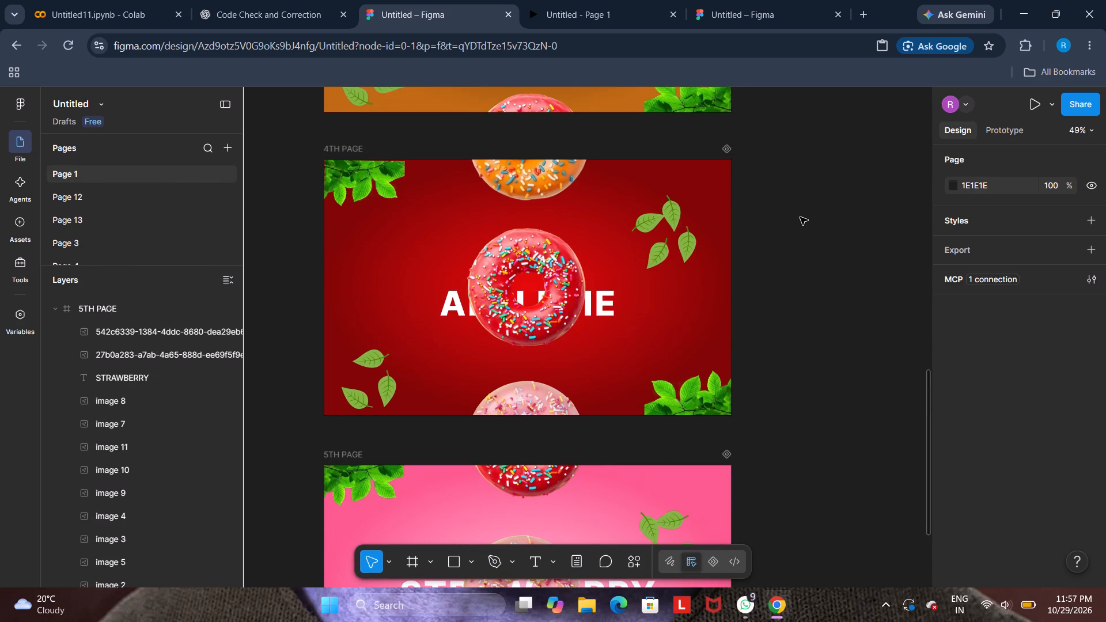
scroll(800, 217, up, 1)
click(990, 131)
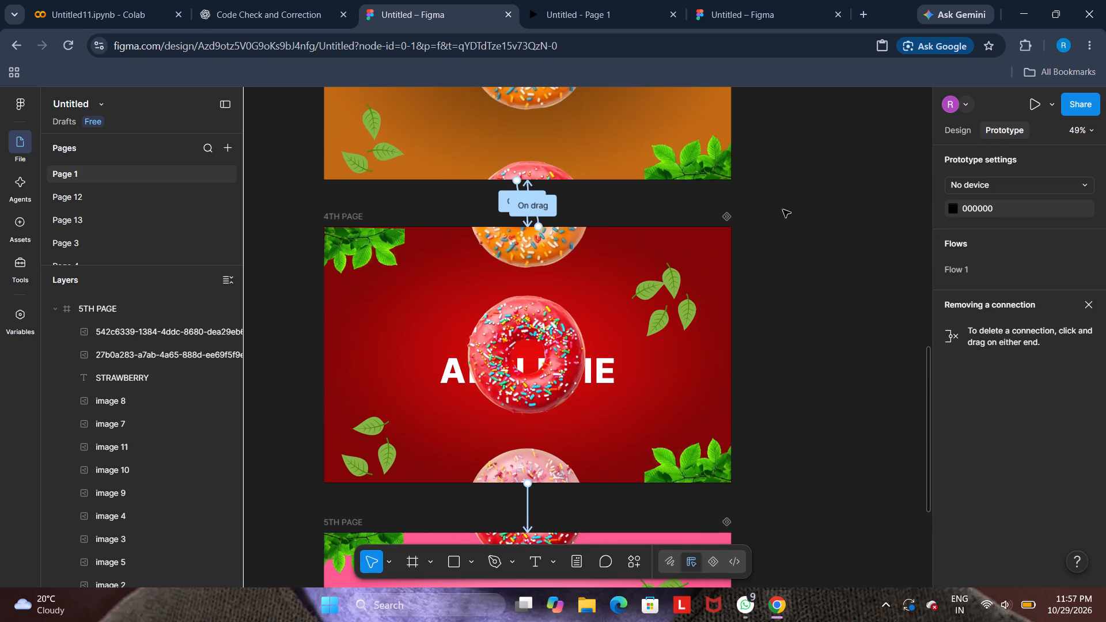
scroll(771, 214, down, 1)
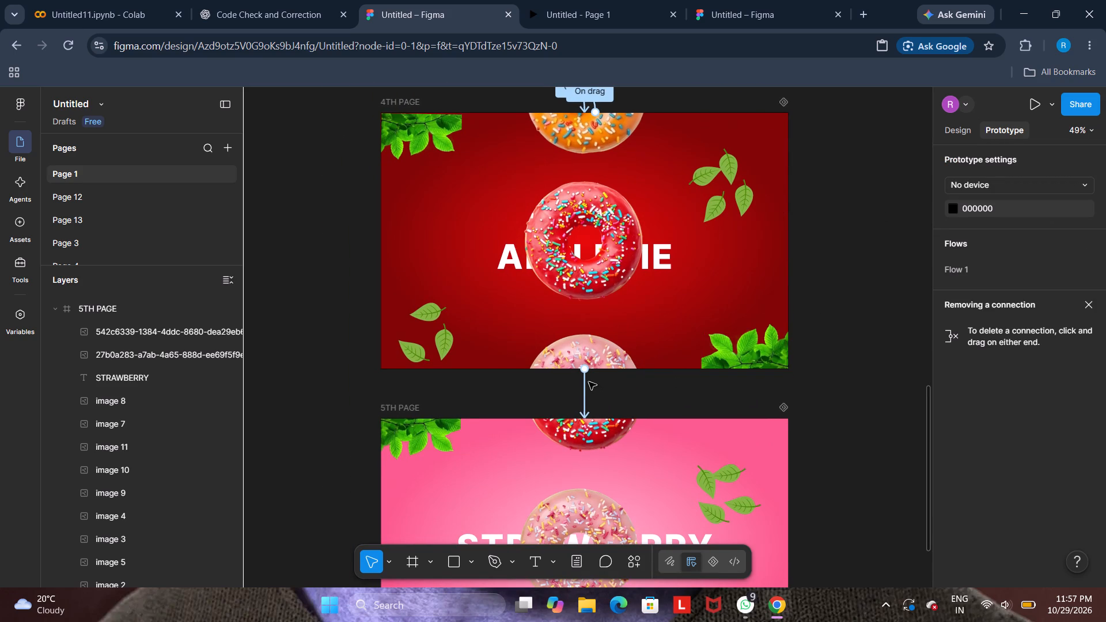
click(585, 382)
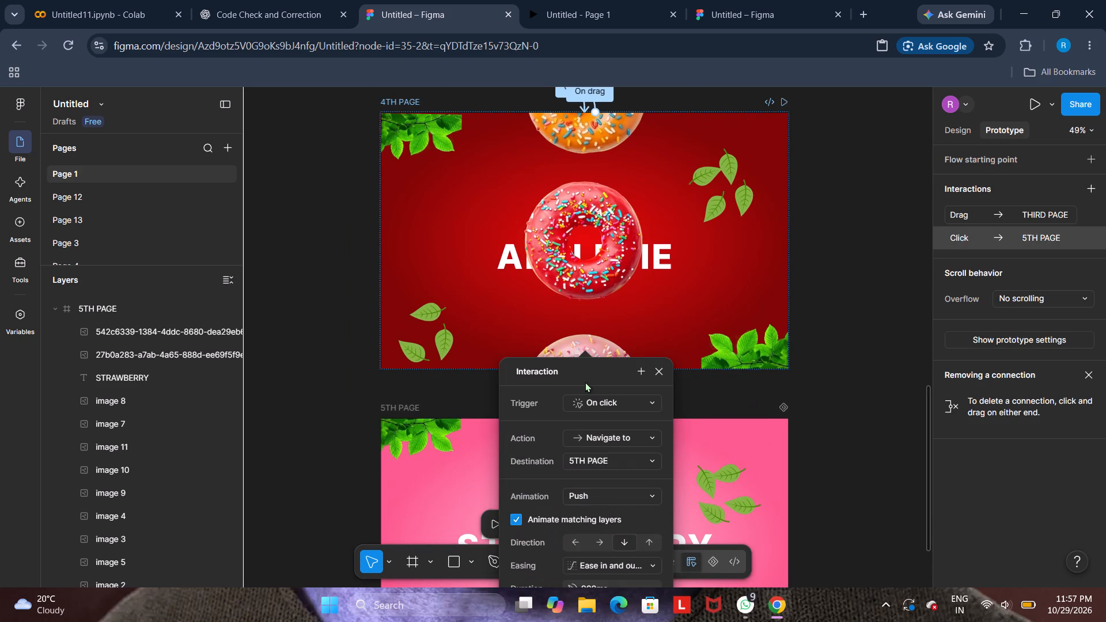
click(660, 370)
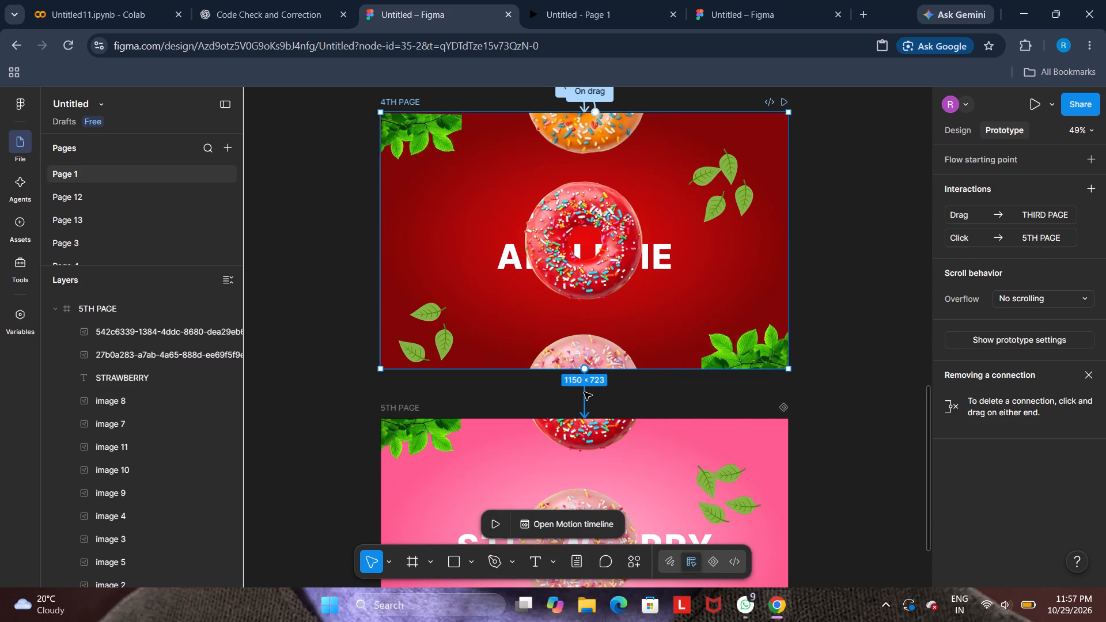
right_click(584, 392)
click(755, 393)
click(583, 397)
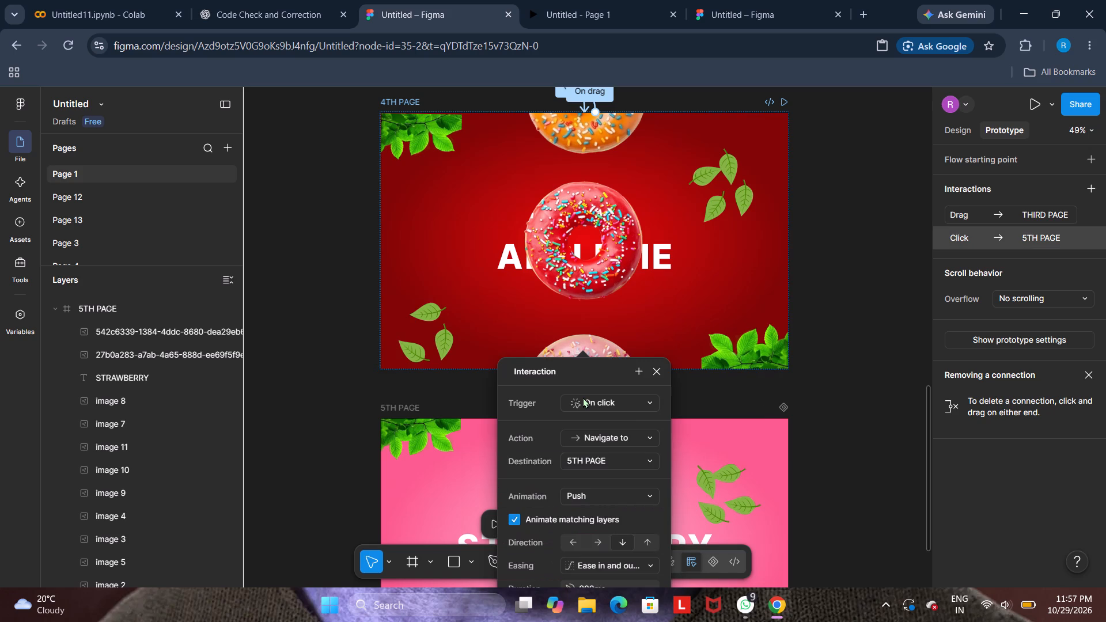
key(Delete)
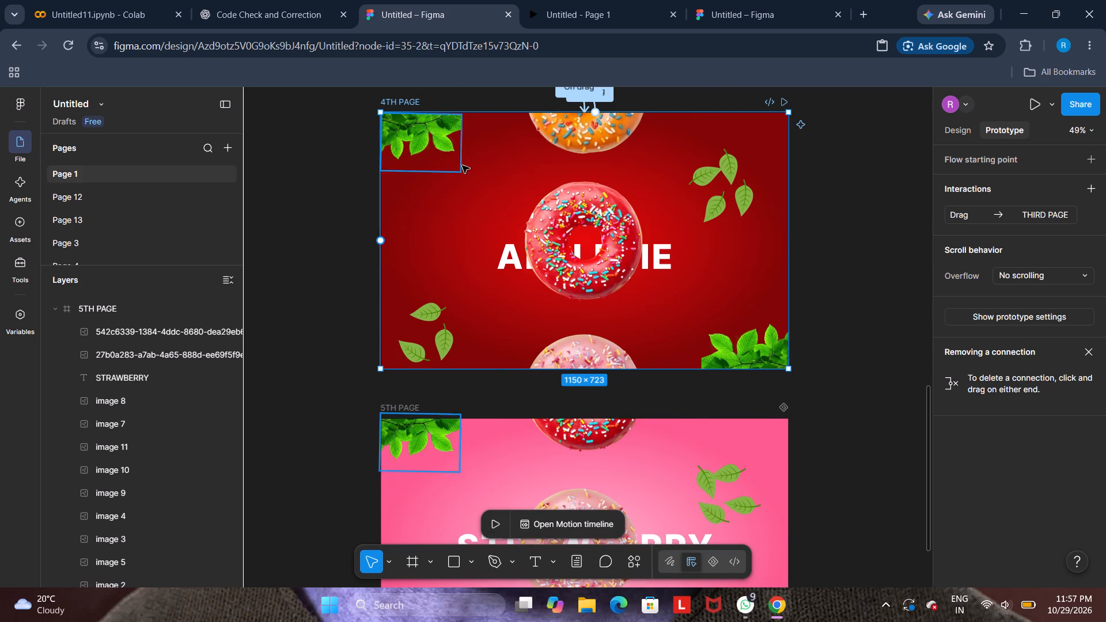
Connect 4TH PAGE to 5TH PAGE with an On drag Push interaction, direction up, and matching layers animated.
drag(380, 239, 366, 247)
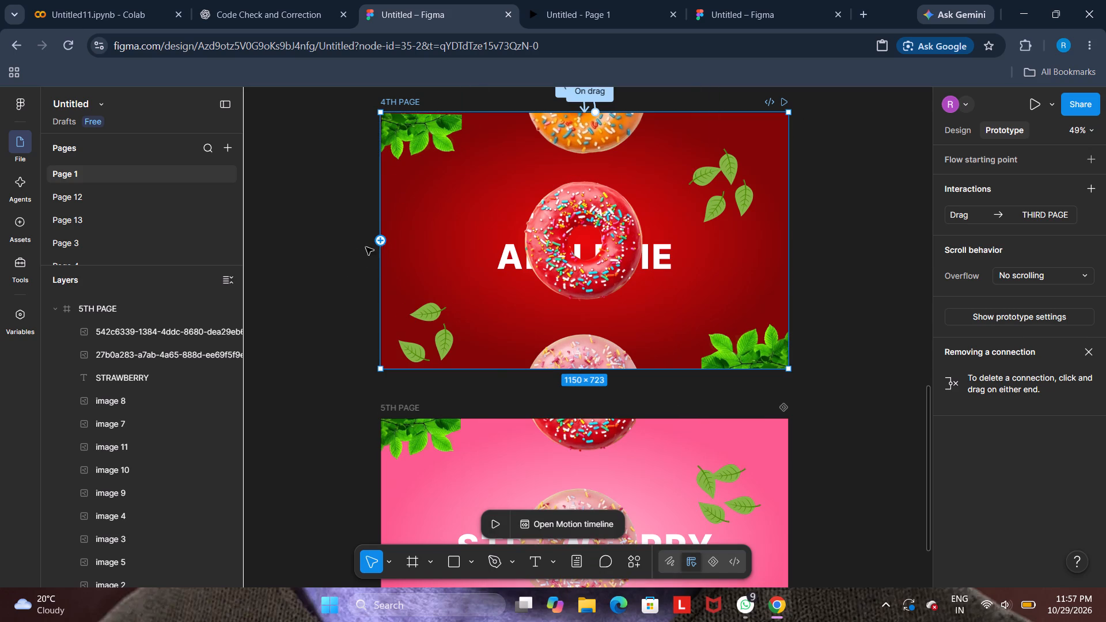
drag(366, 247, 584, 429)
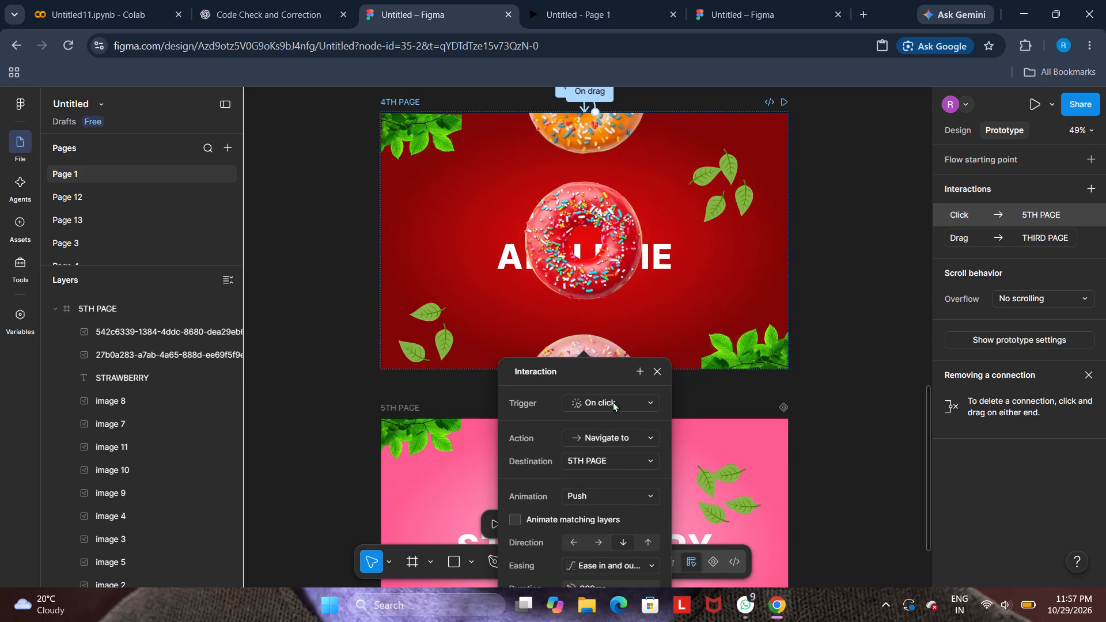
click(615, 400)
click(610, 416)
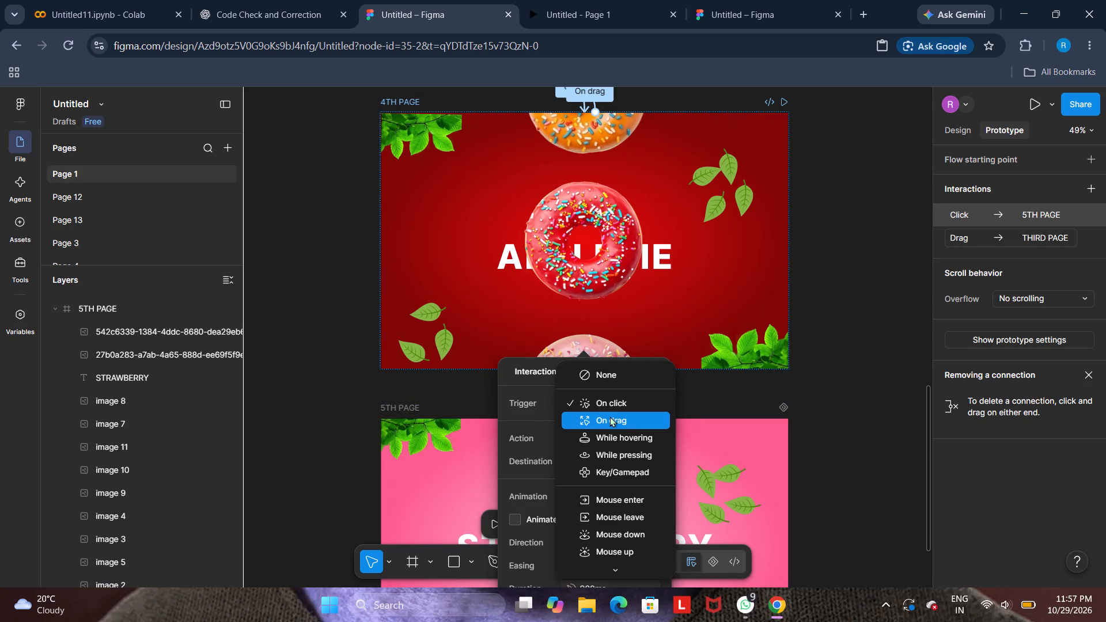
scroll(603, 463, down, 1)
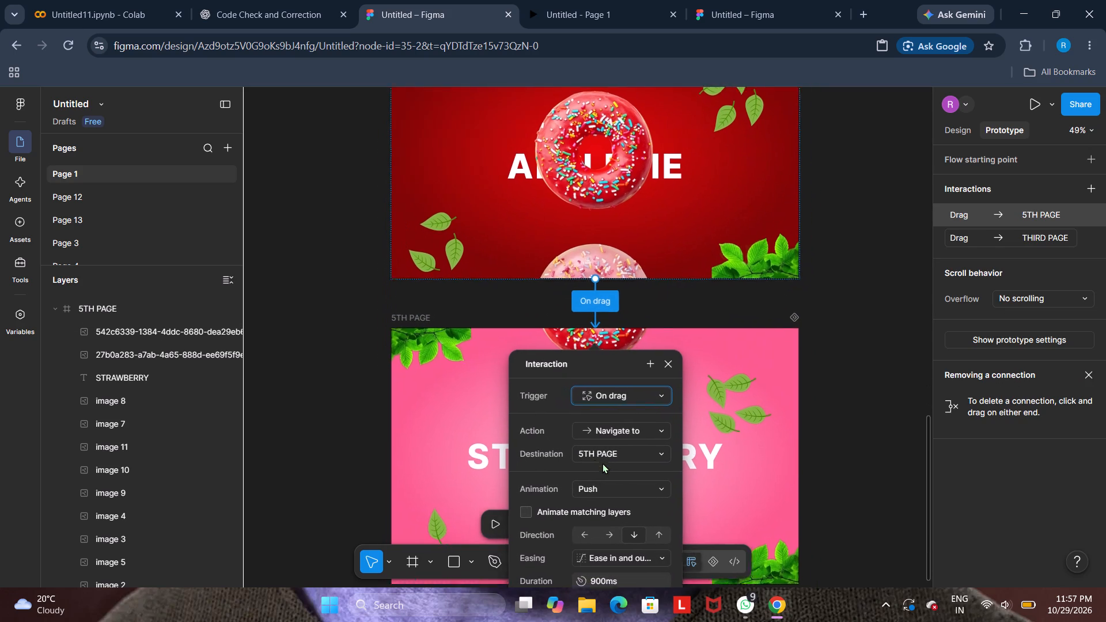
scroll(603, 463, down, 1)
click(645, 523)
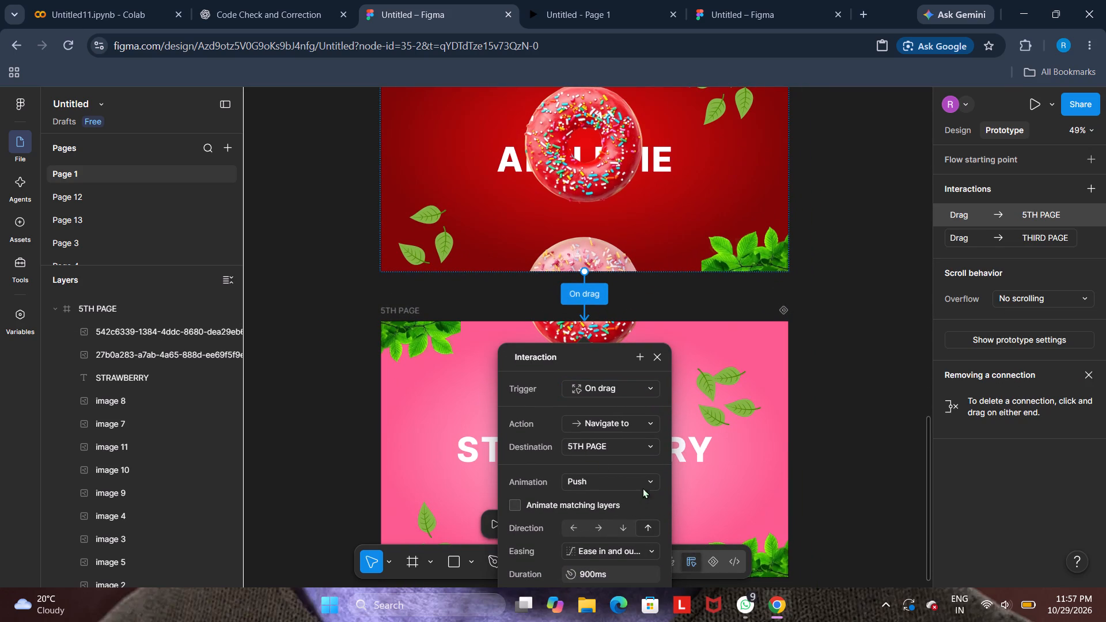
click(510, 503)
click(656, 361)
Turn on Animate matching layers for the On drag interaction from THIRD PAGE to 4TH PAGE.
scroll(661, 223, up, 2)
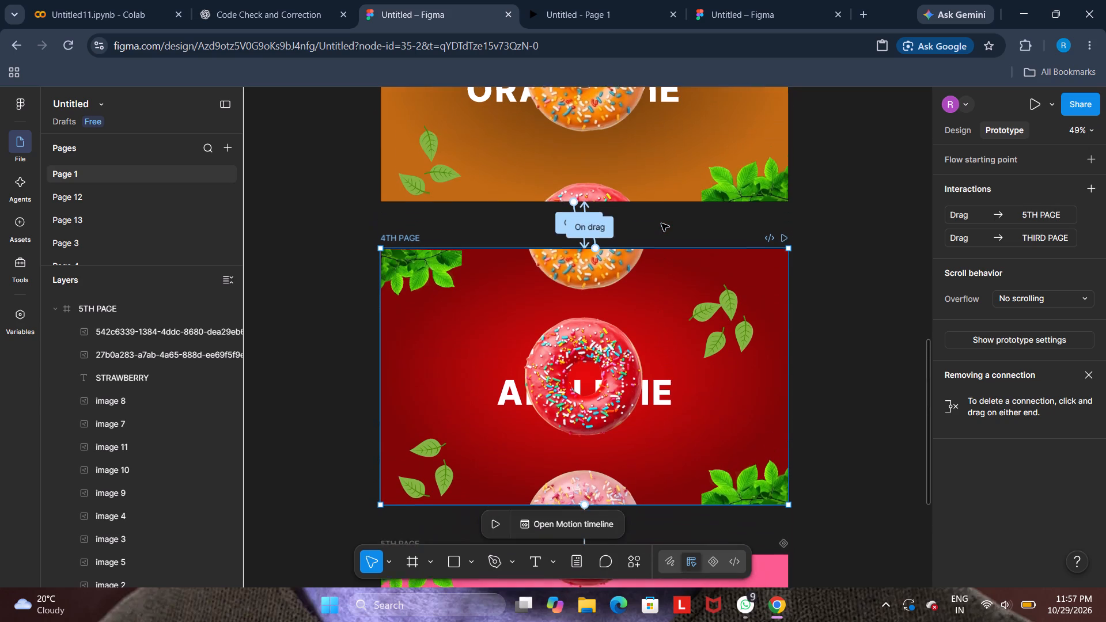
scroll(661, 223, up, 1)
click(575, 217)
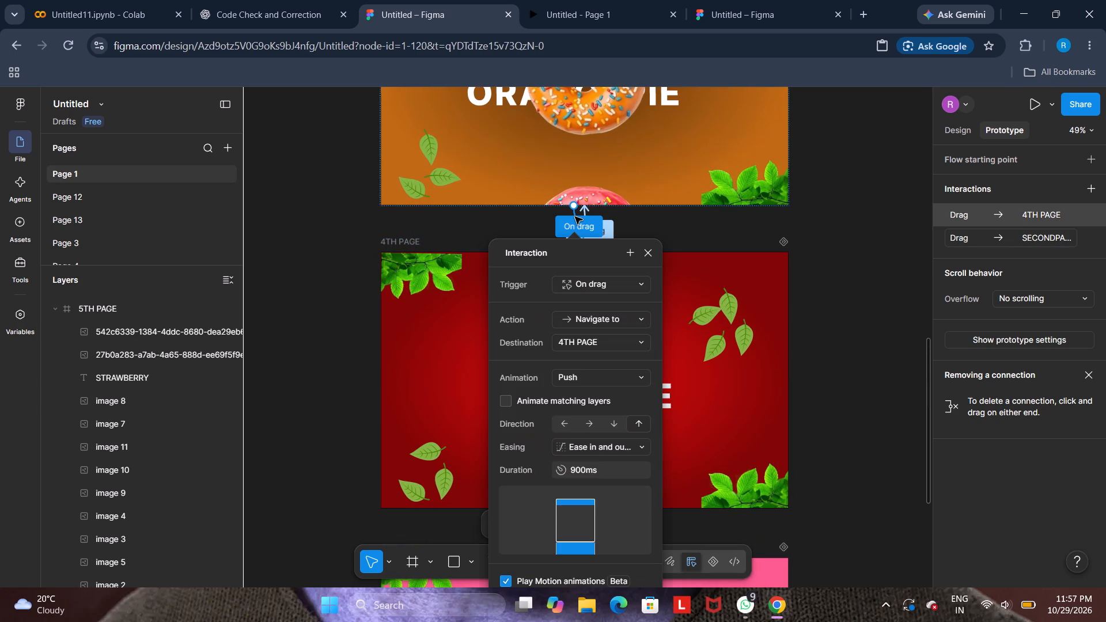
click(509, 405)
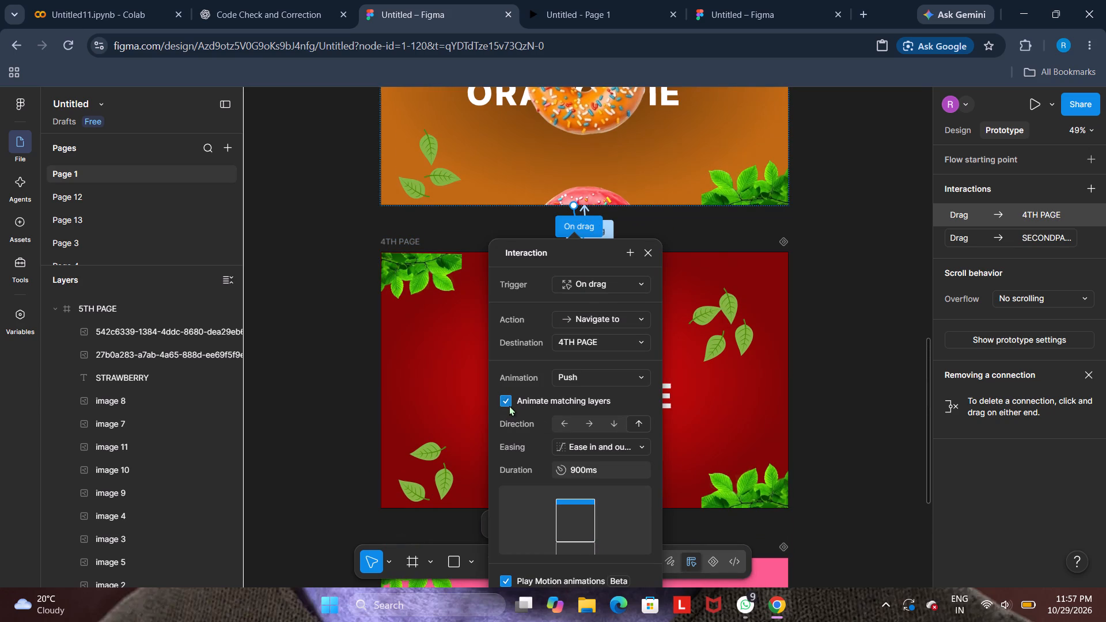
click(650, 256)
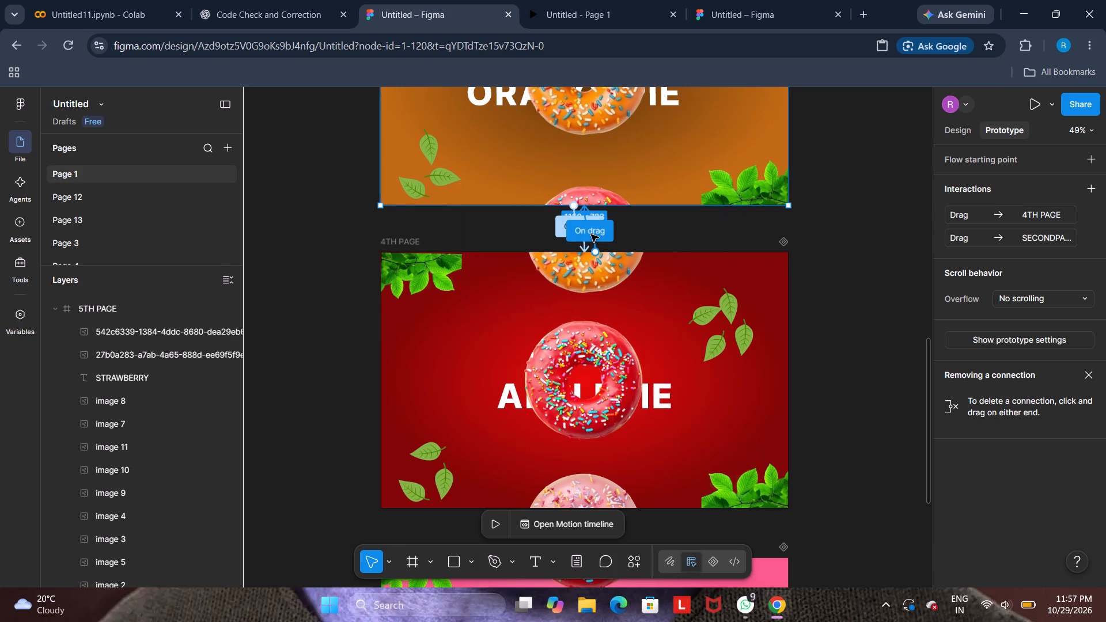
Turn on Animate matching layers for the On drag interaction from 4TH PAGE to THIRD PAGE.
click(593, 242)
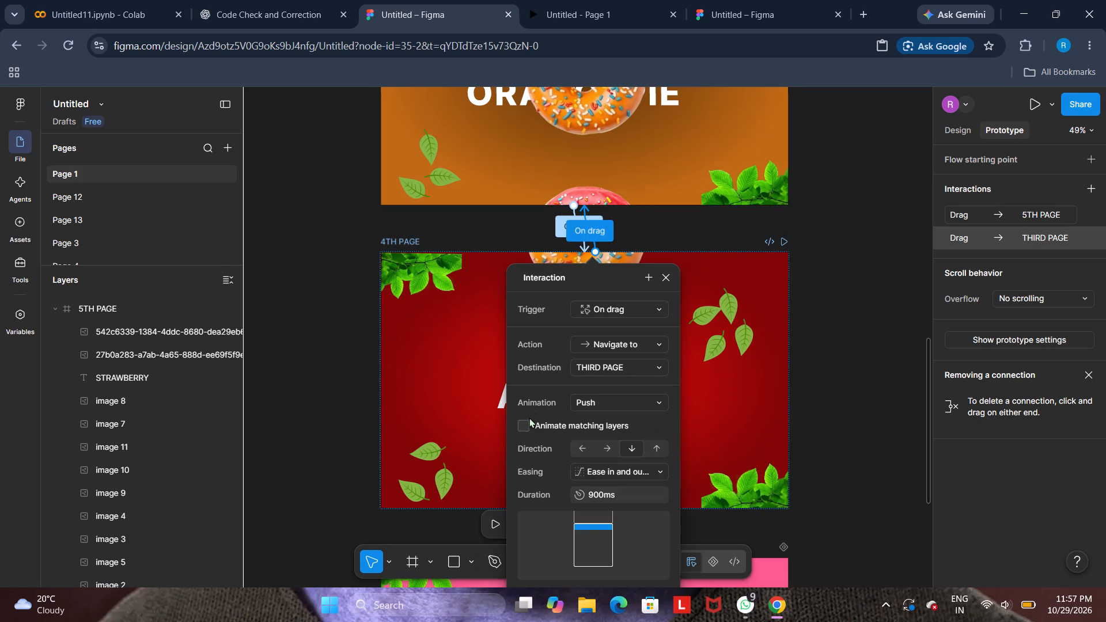
click(527, 424)
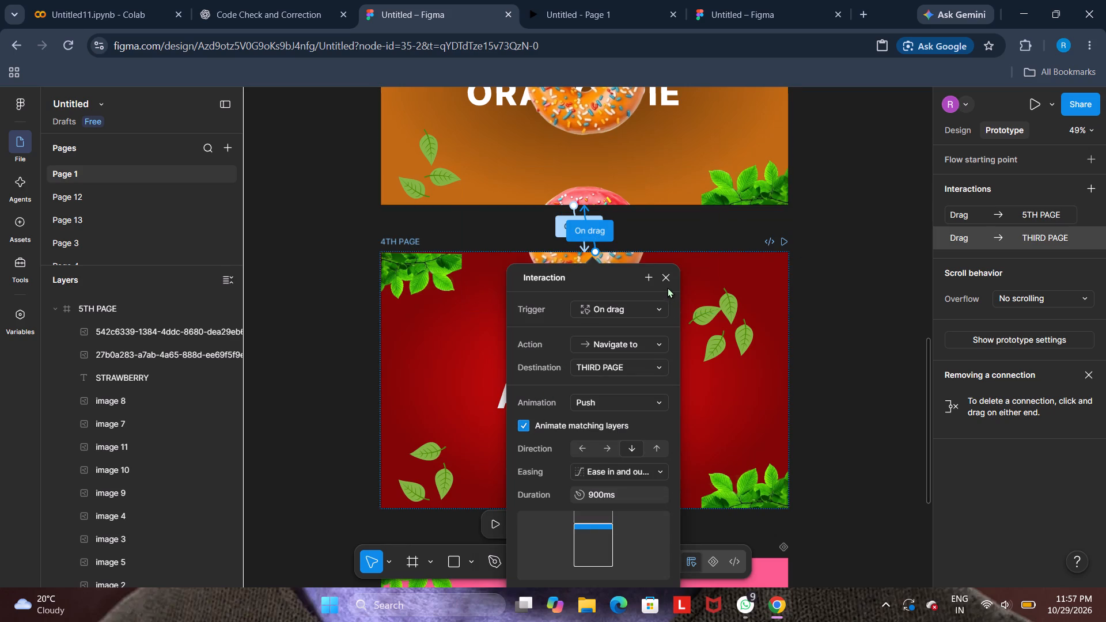
click(668, 278)
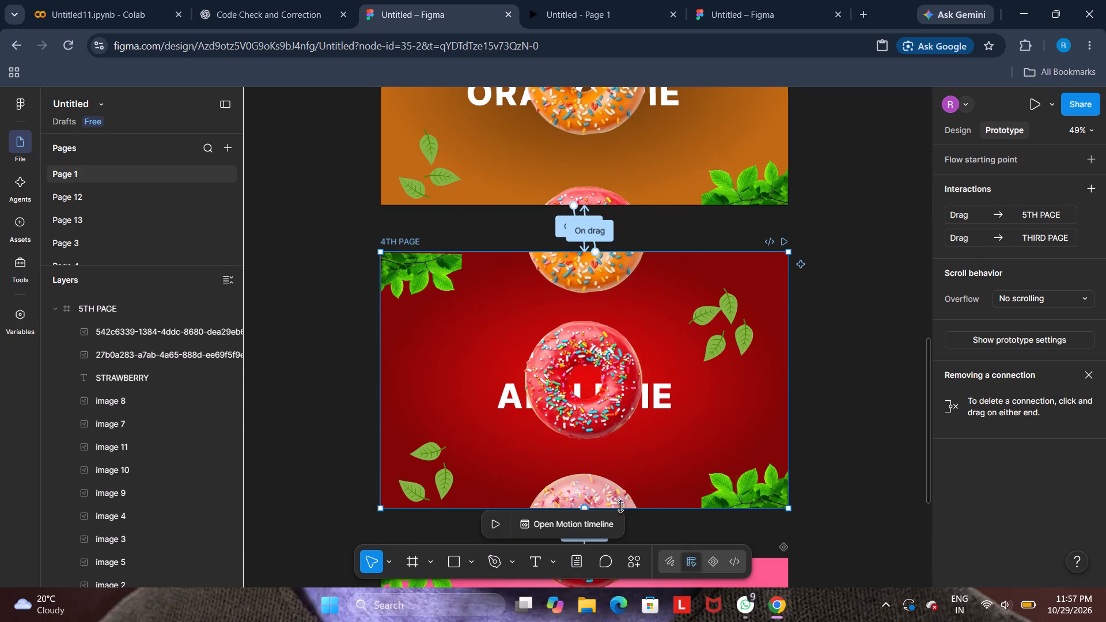
Connect 5TH PAGE back to 4TH PAGE with an On drag Push interaction, direction down, and matching layers animated.
scroll(655, 498, down, 2)
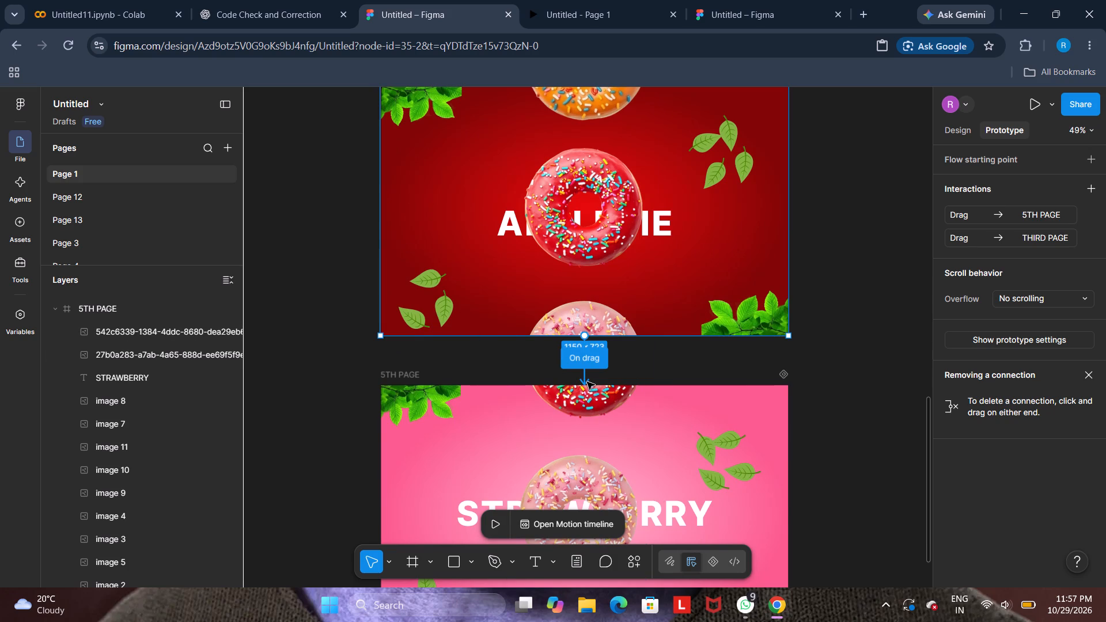
click(587, 382)
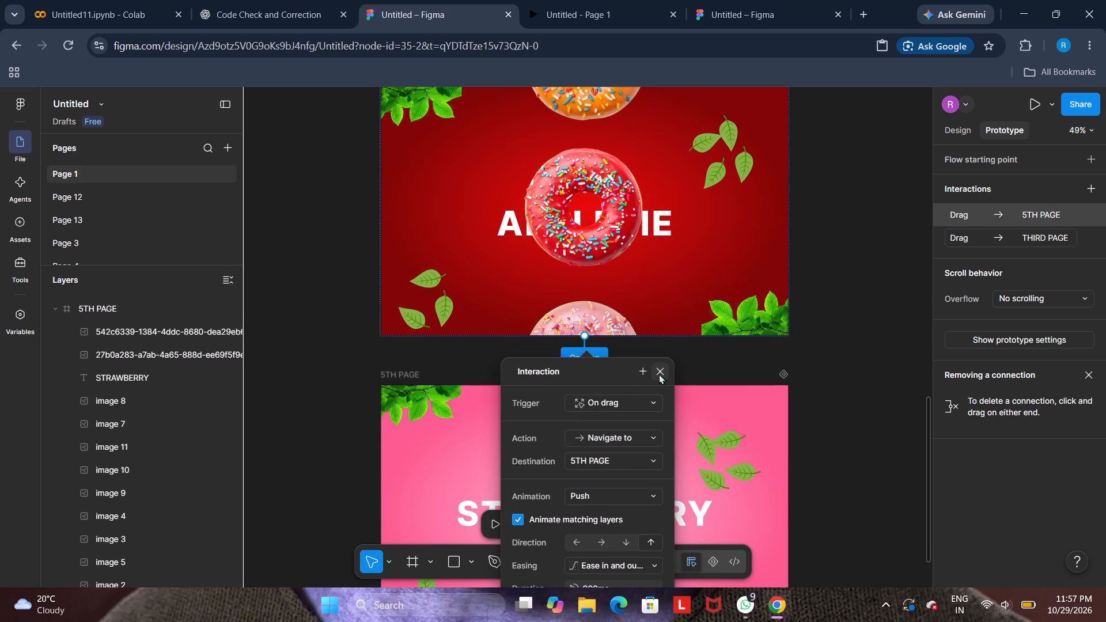
click(659, 374)
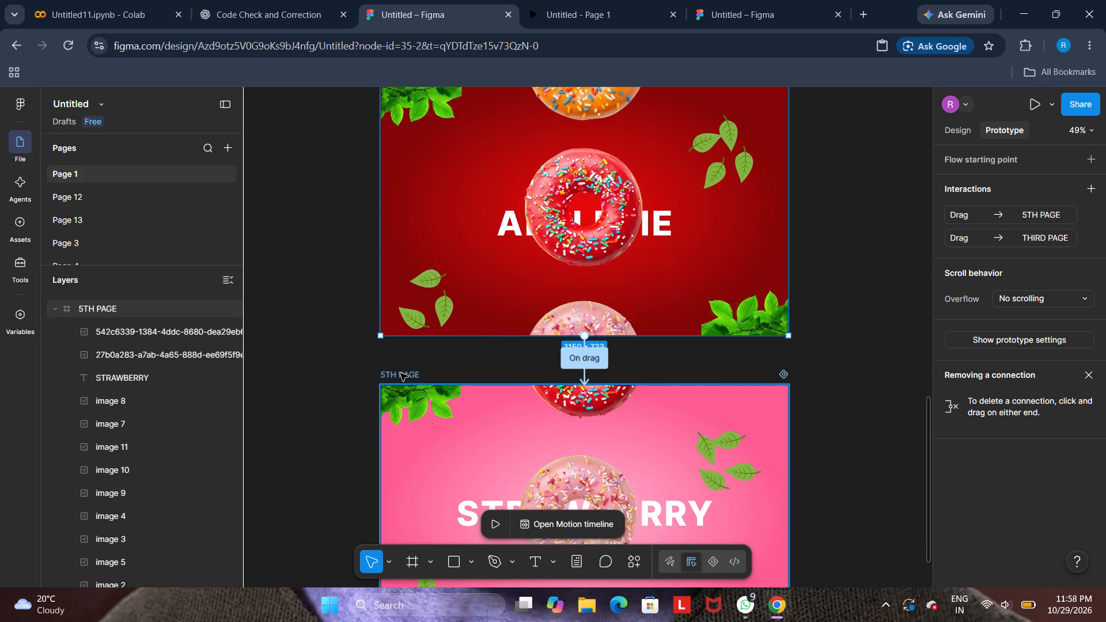
click(410, 372)
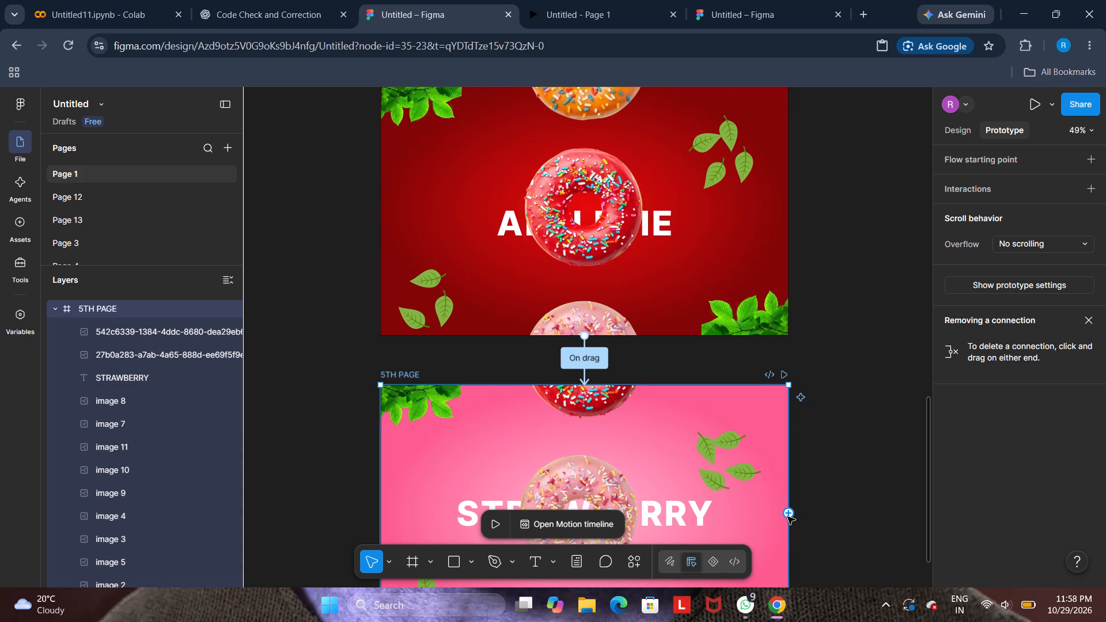
drag(787, 517, 717, 331)
click(636, 400)
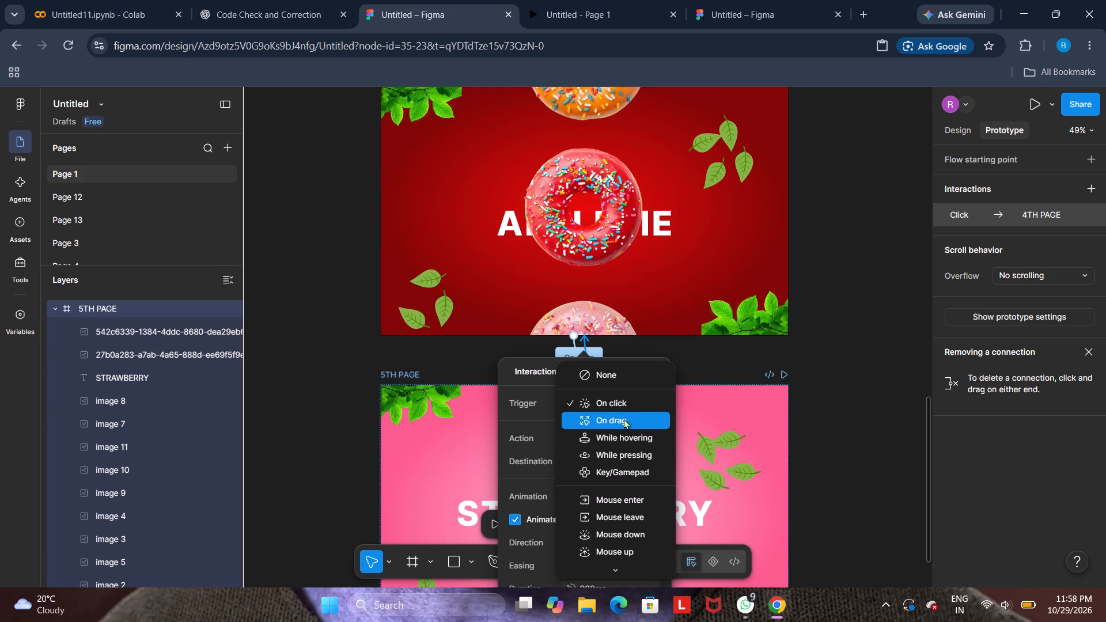
click(624, 419)
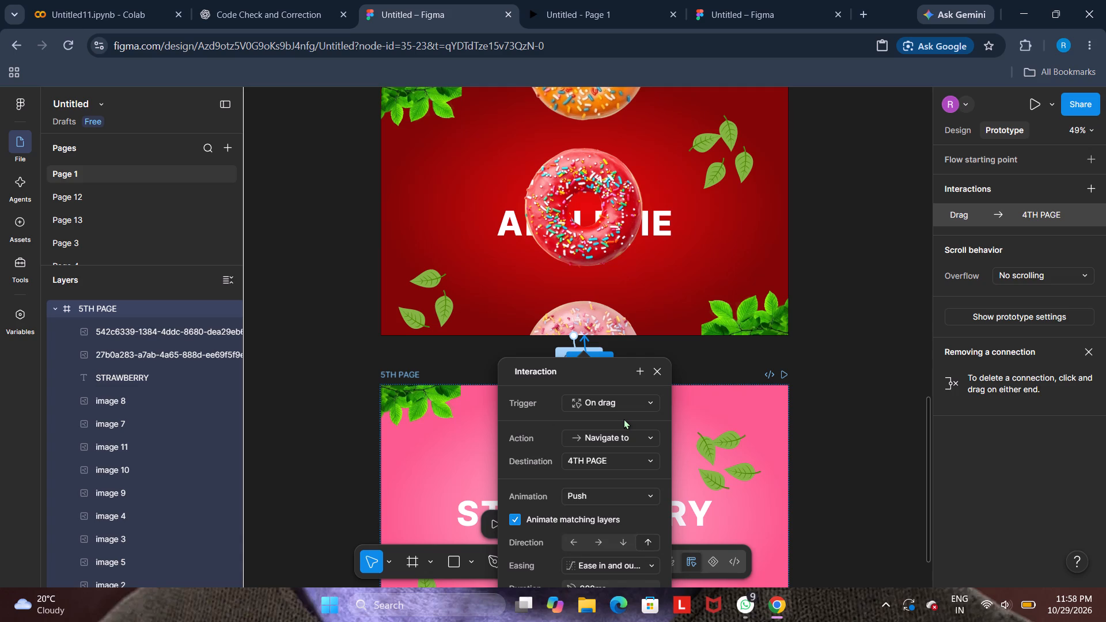
scroll(616, 501, down, 1)
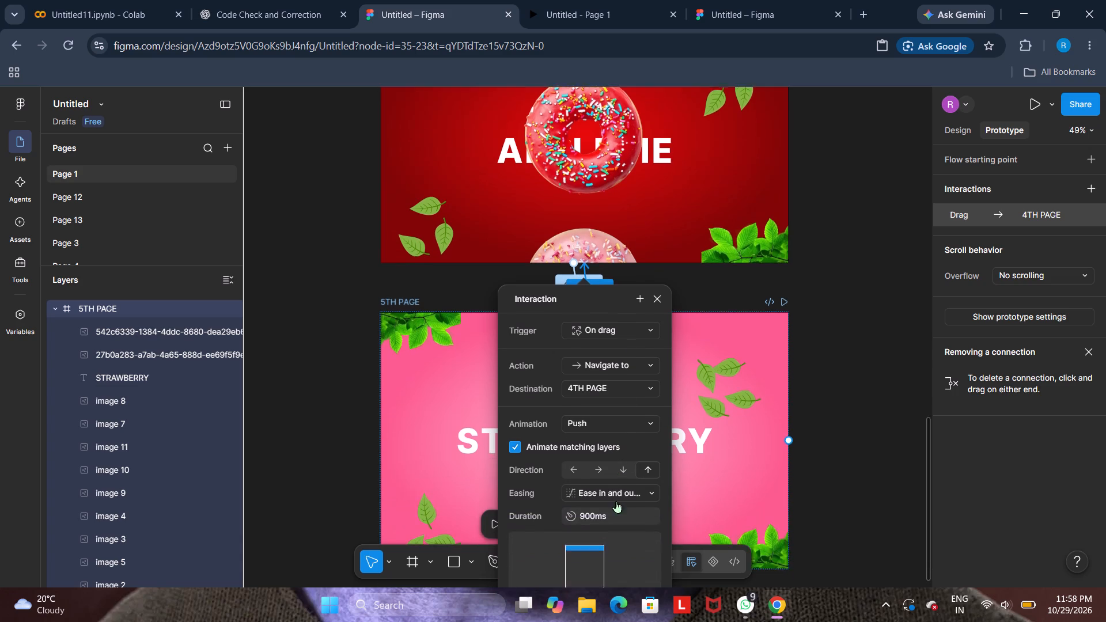
scroll(616, 501, down, 1)
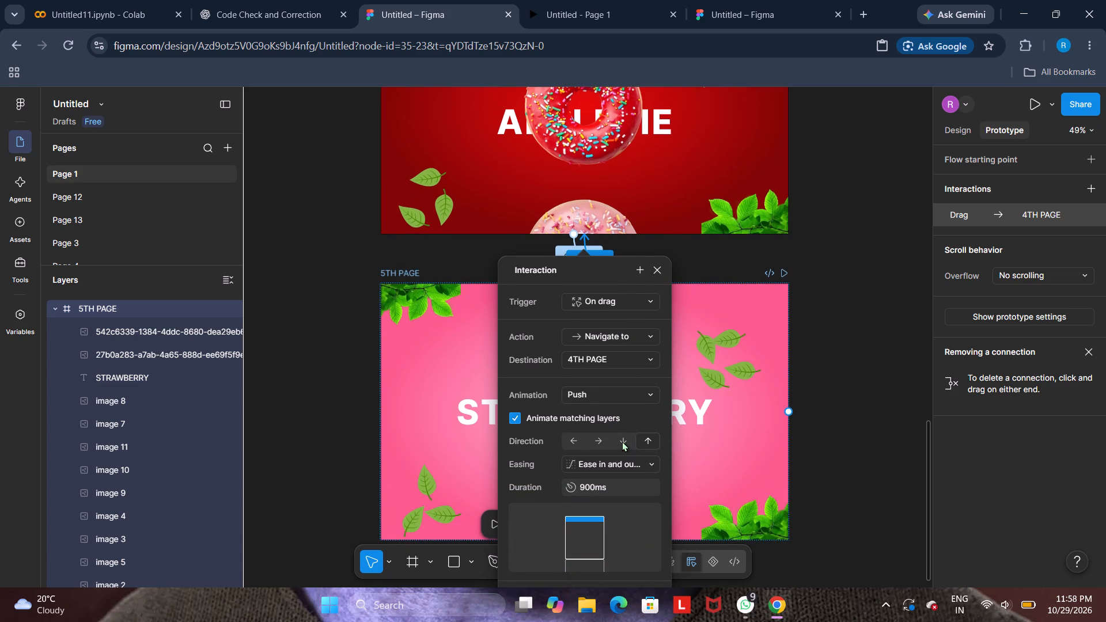
click(622, 441)
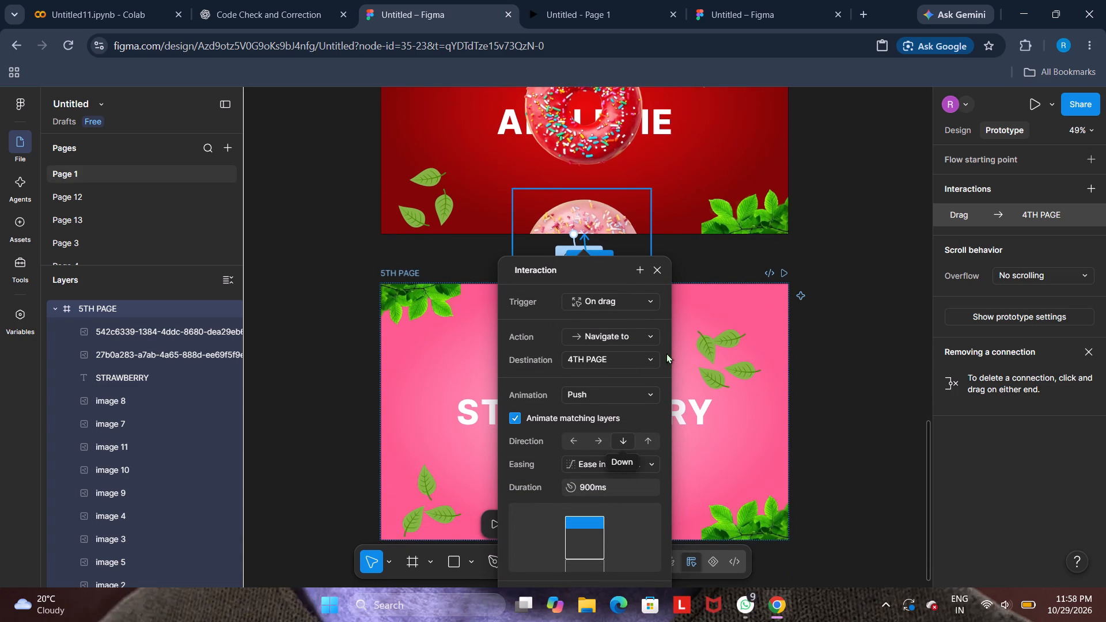
click(656, 268)
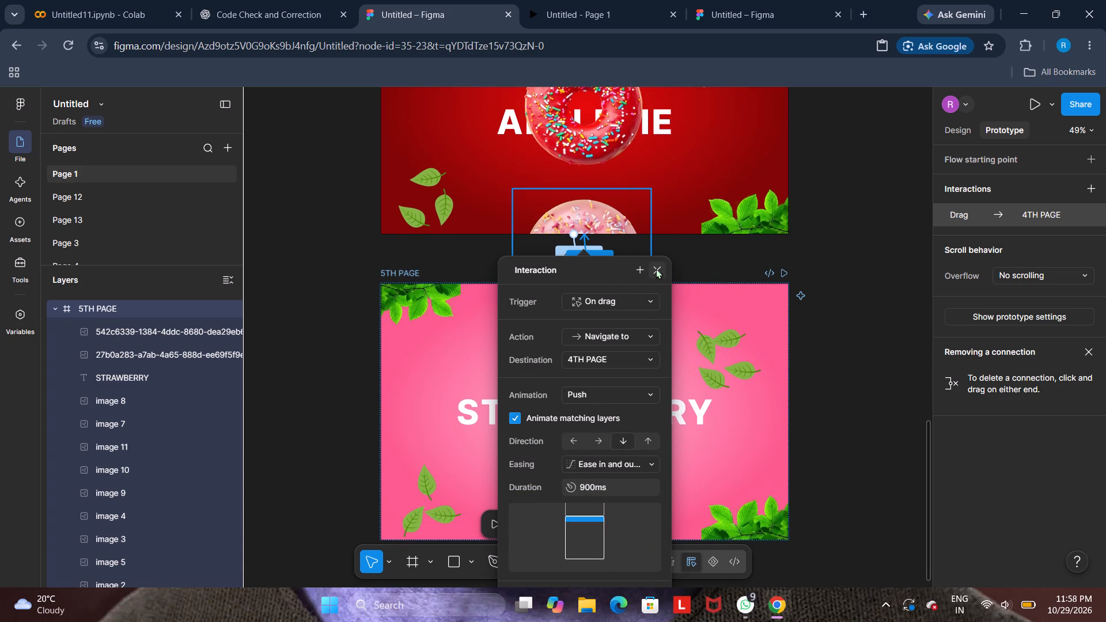
Preview the prototype starting at 5TH PAGE, advance through its page transitions, and close the preview.
click(1031, 103)
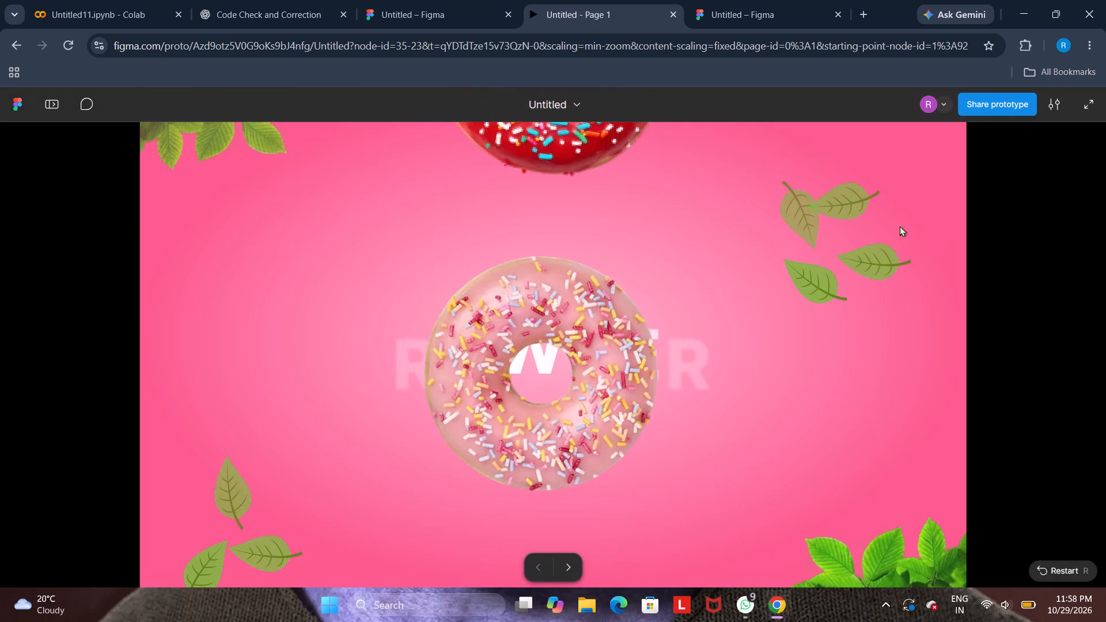
key(Right)
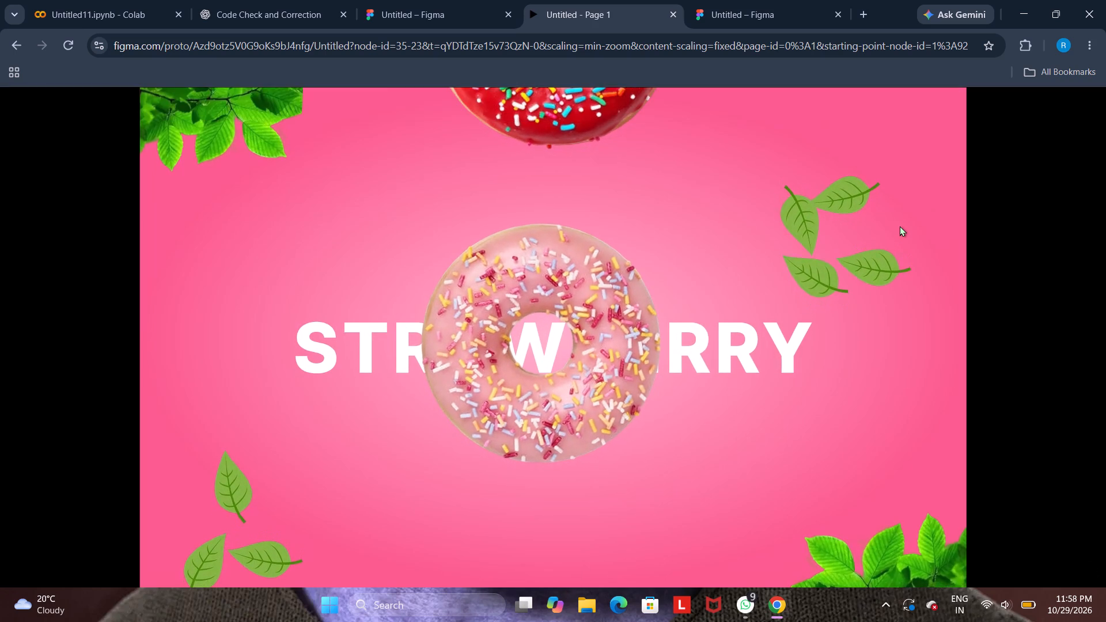
key(Right)
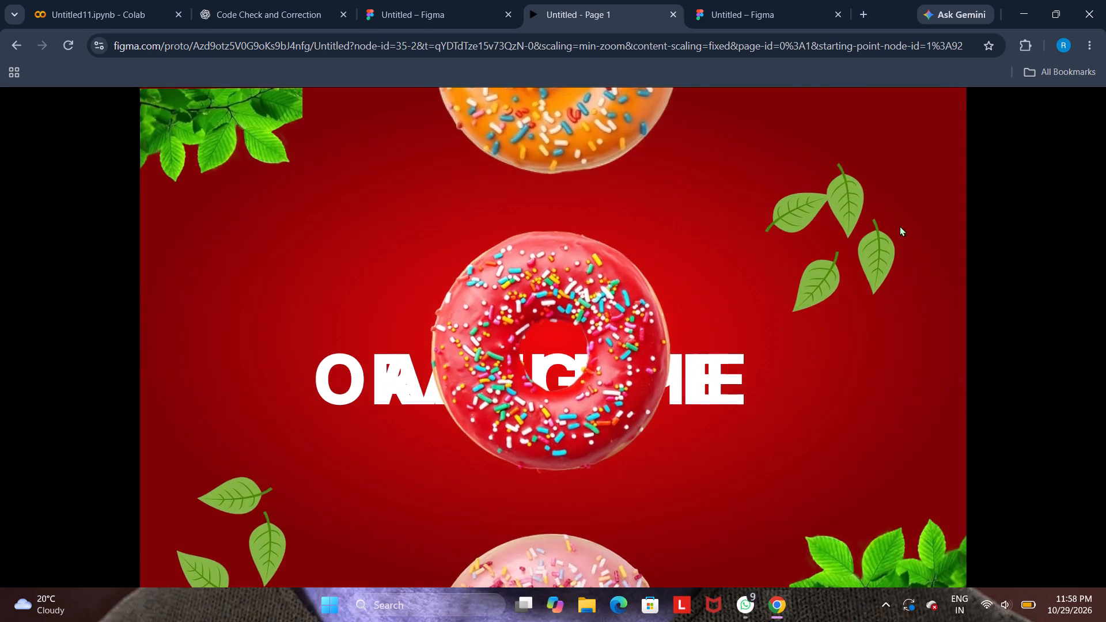
key(Right)
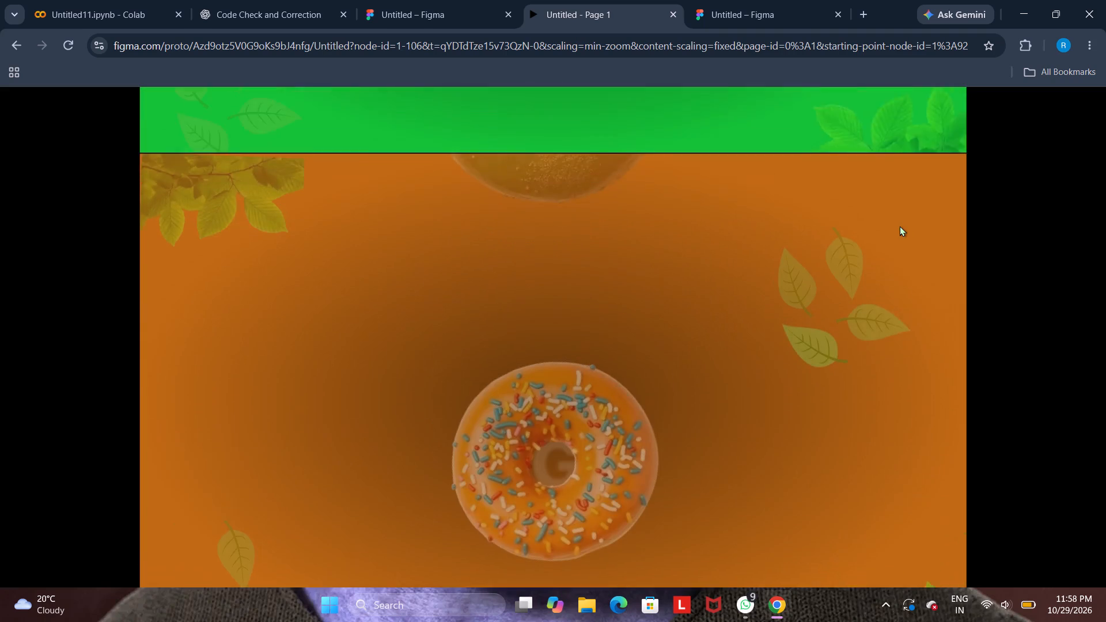
key(Right)
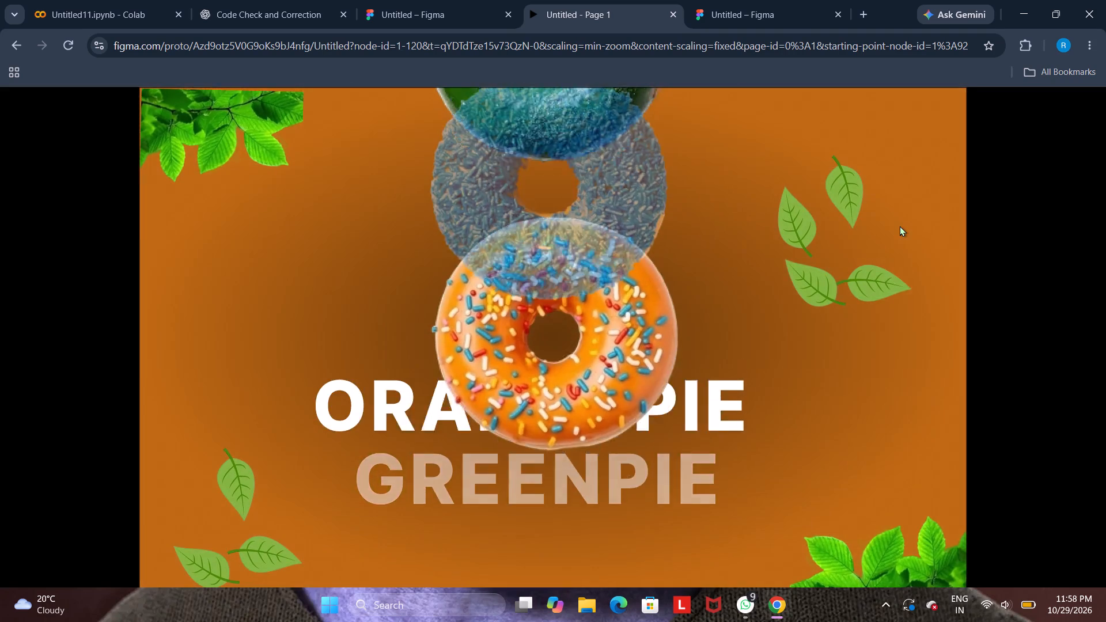
key(Right)
key(Right)
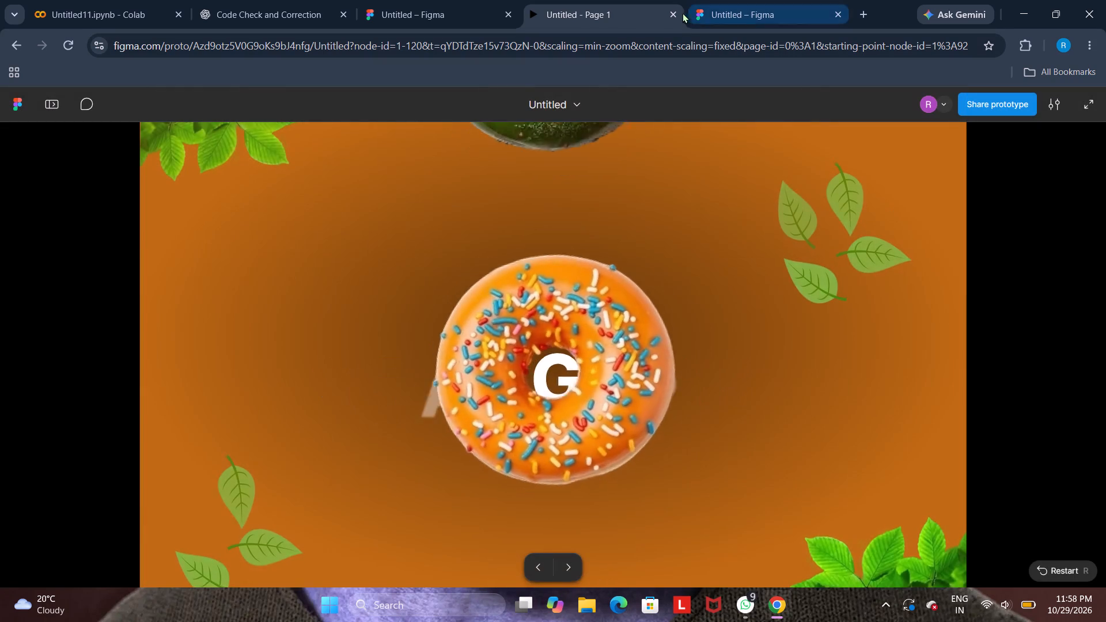
click(675, 12)
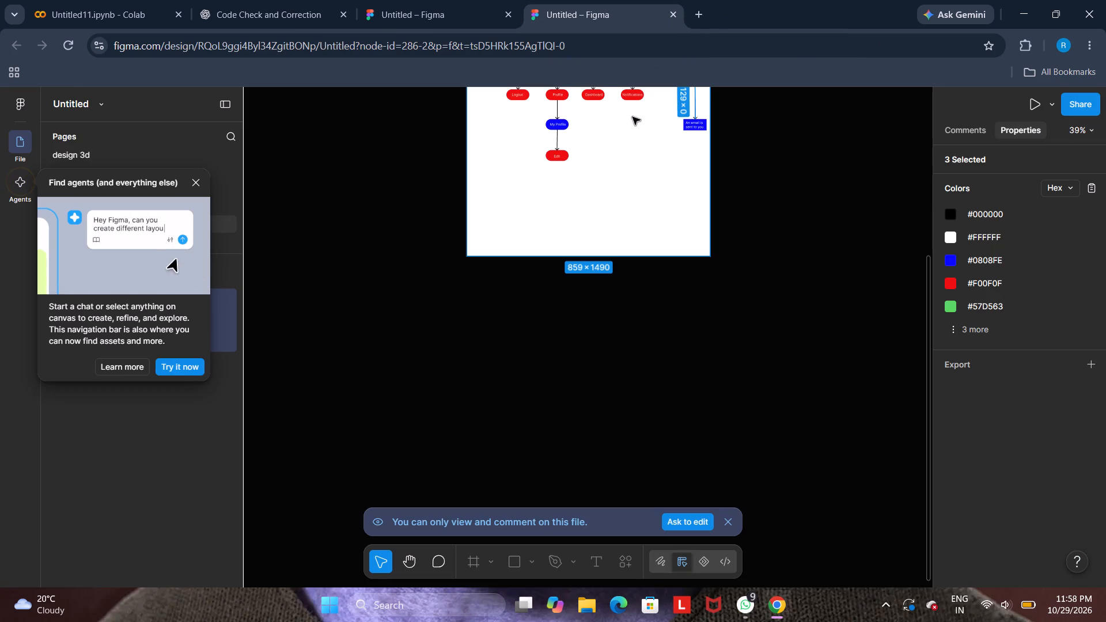
Return to the donut design file, preview the prototype from FIRST PAGE, advance through its page transitions, and close the preview.
click(196, 180)
click(446, 0)
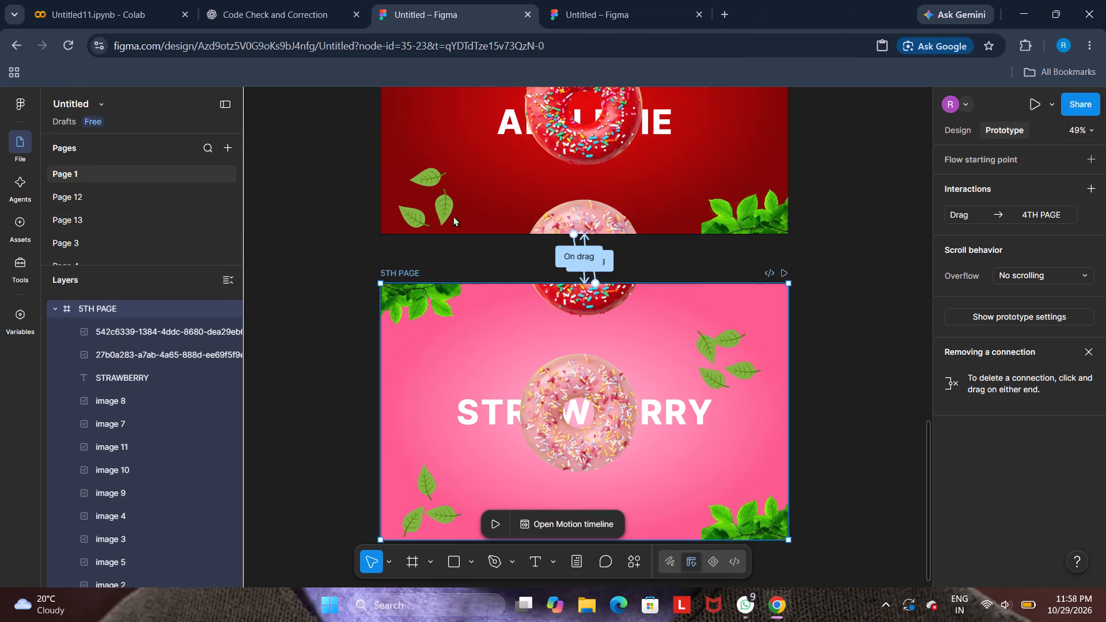
scroll(453, 216, up, 10)
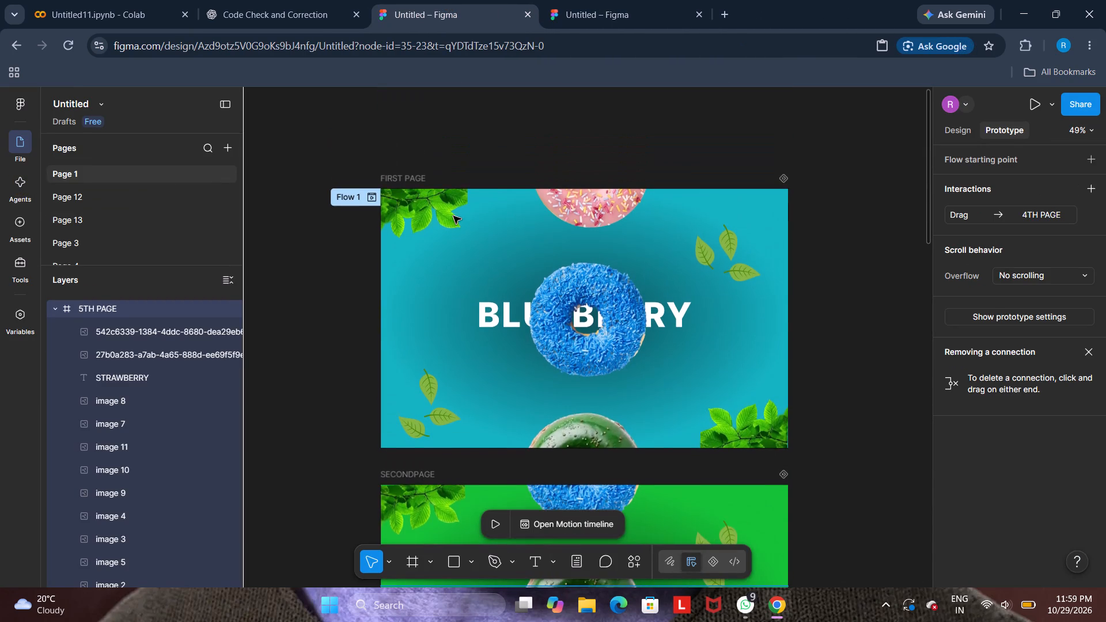
click(421, 240)
click(417, 316)
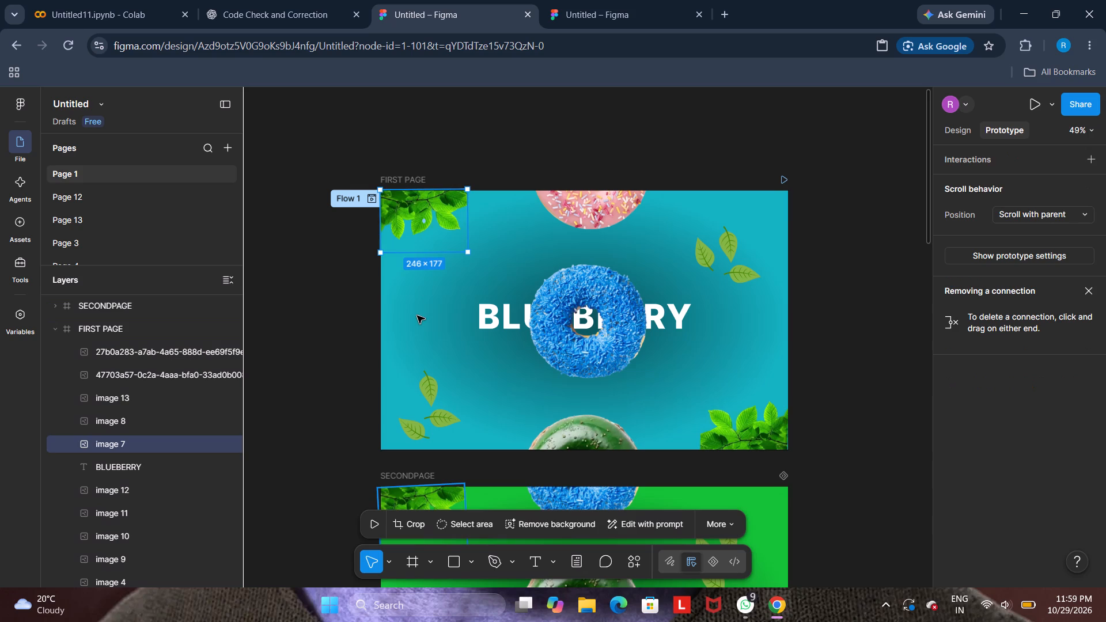
click(421, 184)
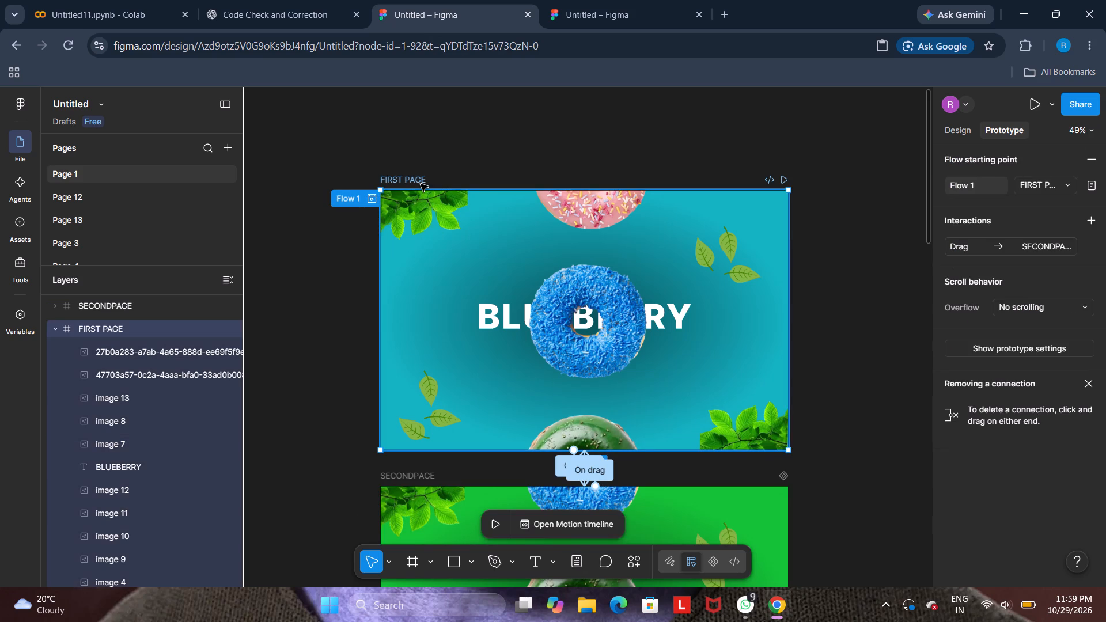
click(1031, 104)
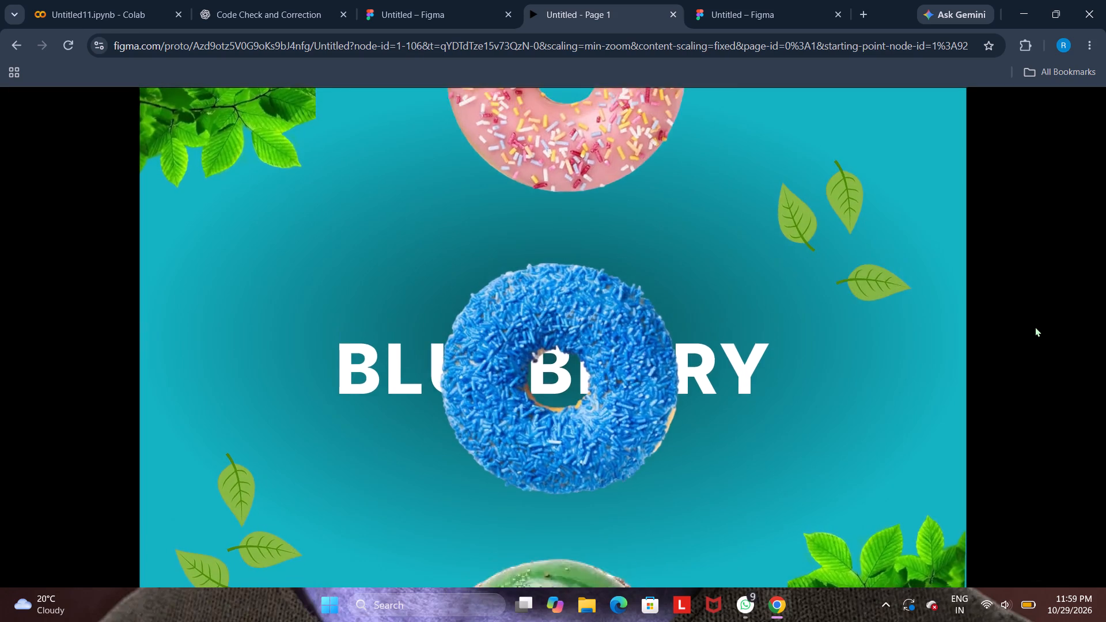
key(Right)
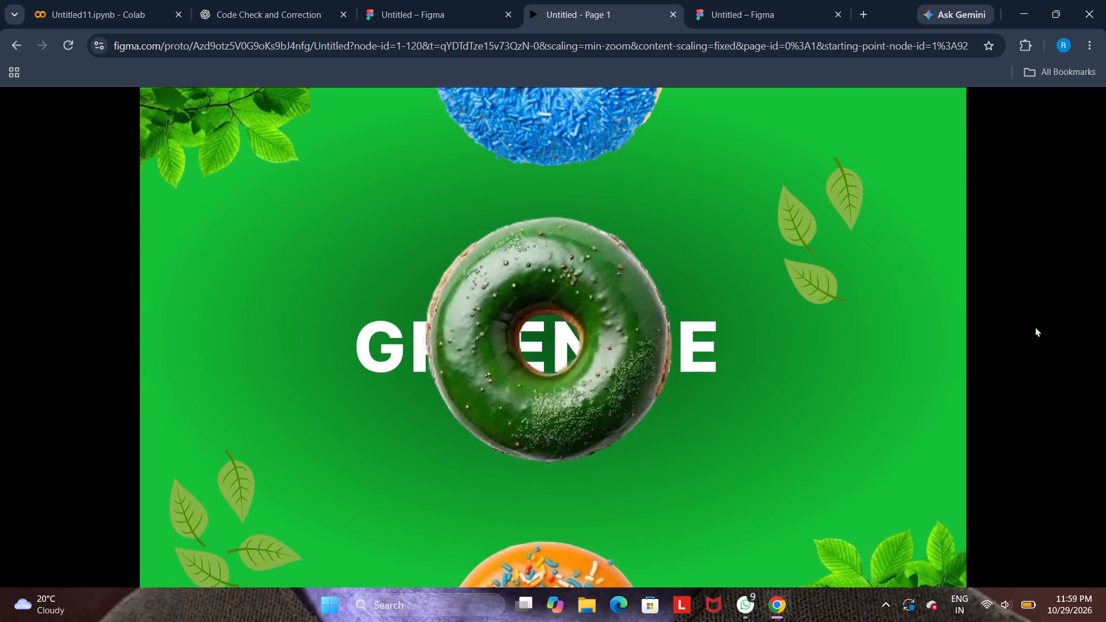
key(Right)
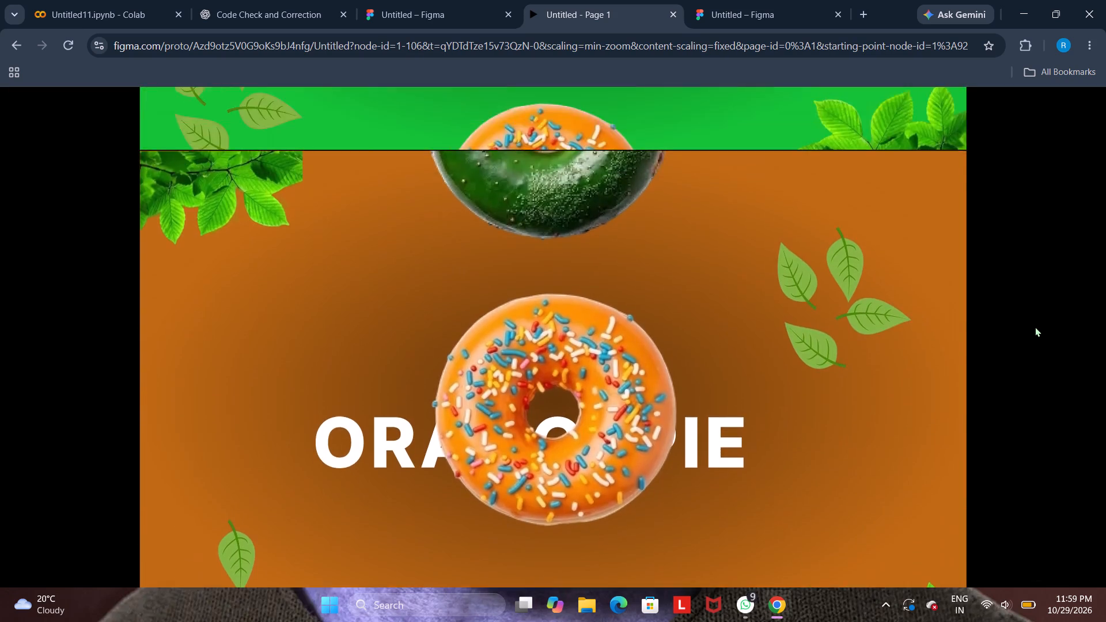
key(Right)
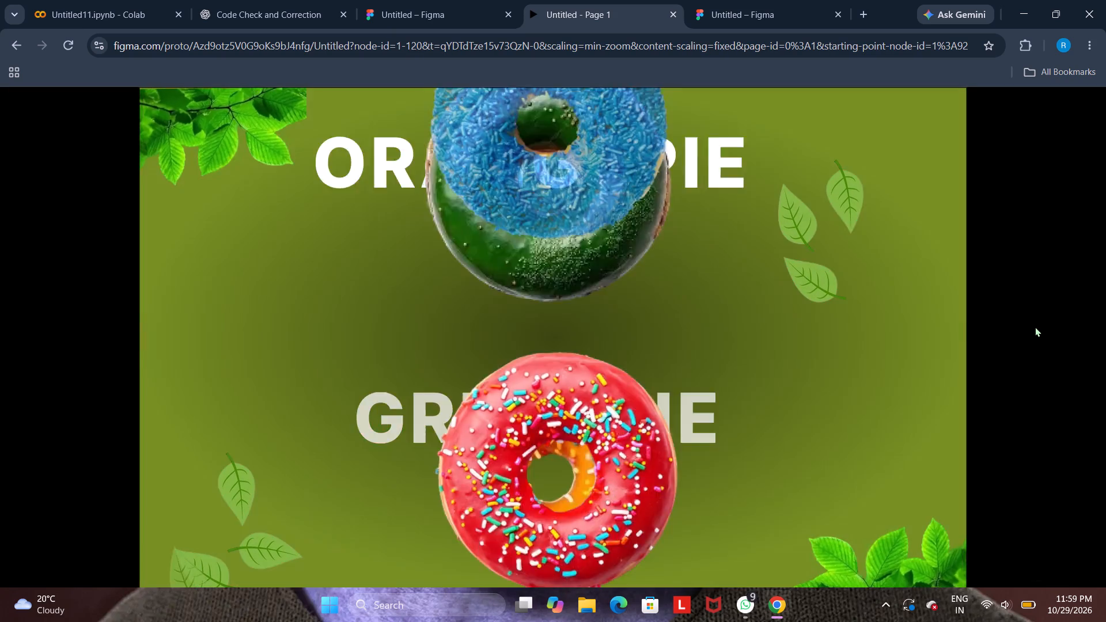
key(Right)
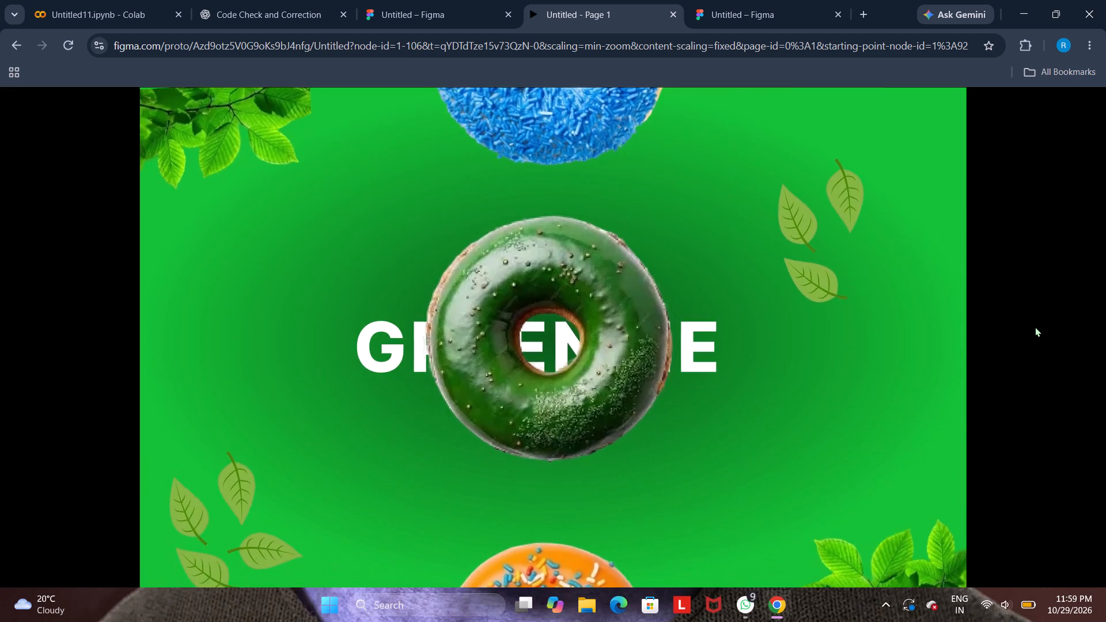
key(Right)
key(Right)
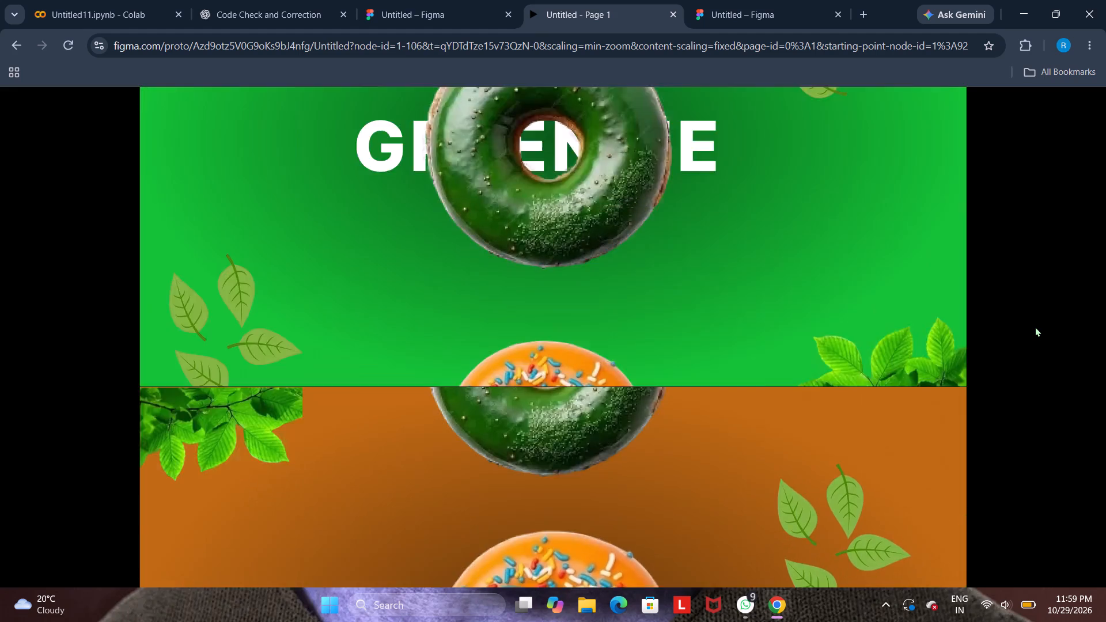
key(Right)
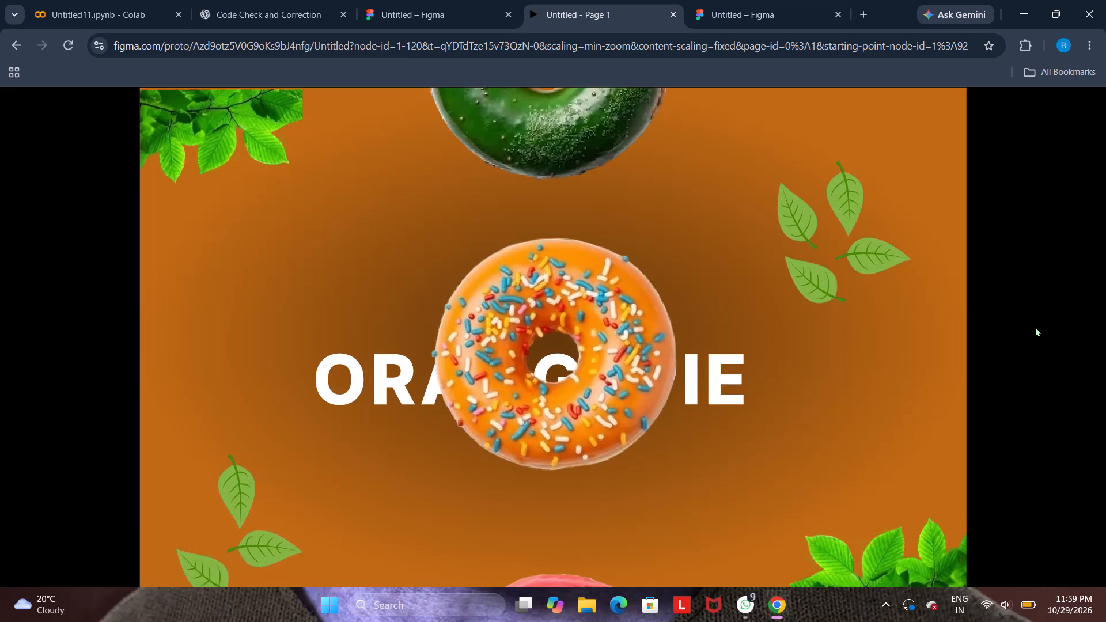
key(Right)
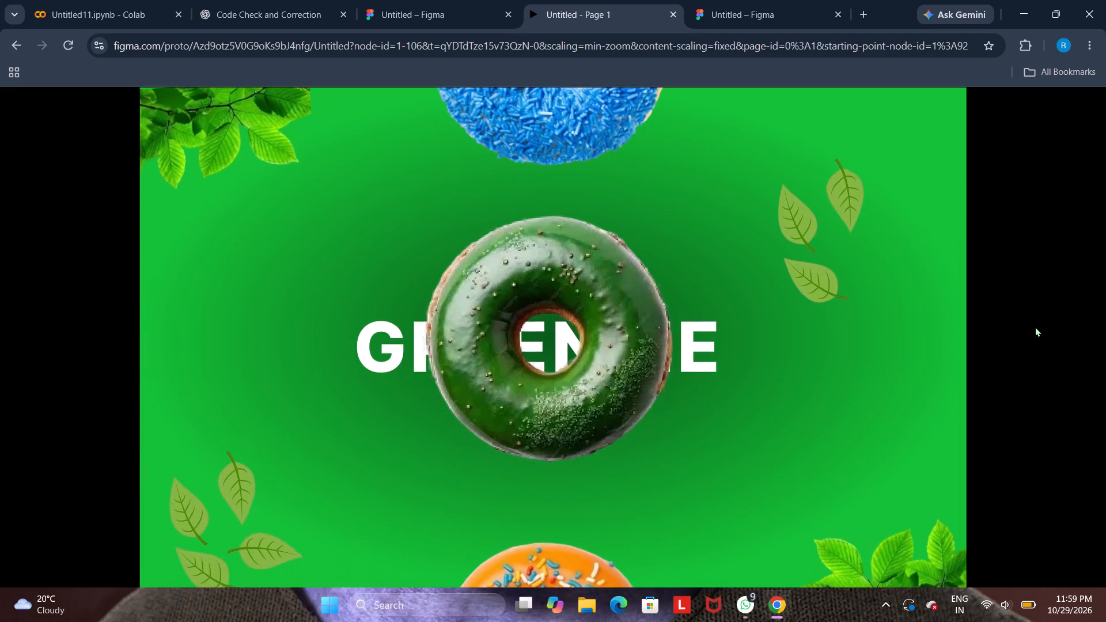
click(673, 16)
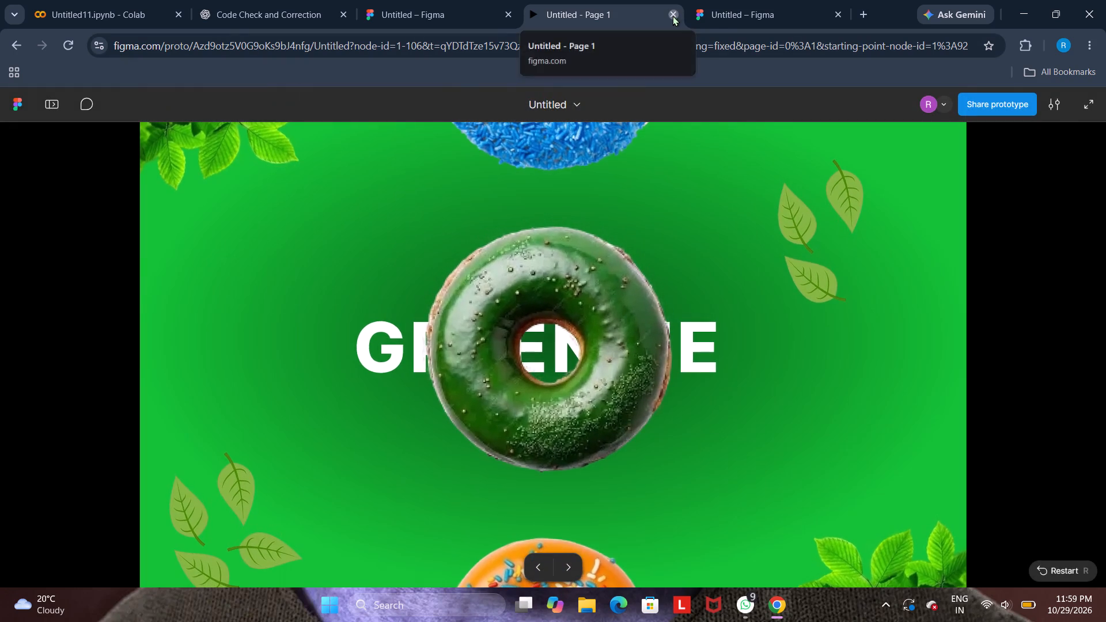
Preview the prototype from FIRST PAGE, advance through its page transitions, and close the preview.
click(1028, 106)
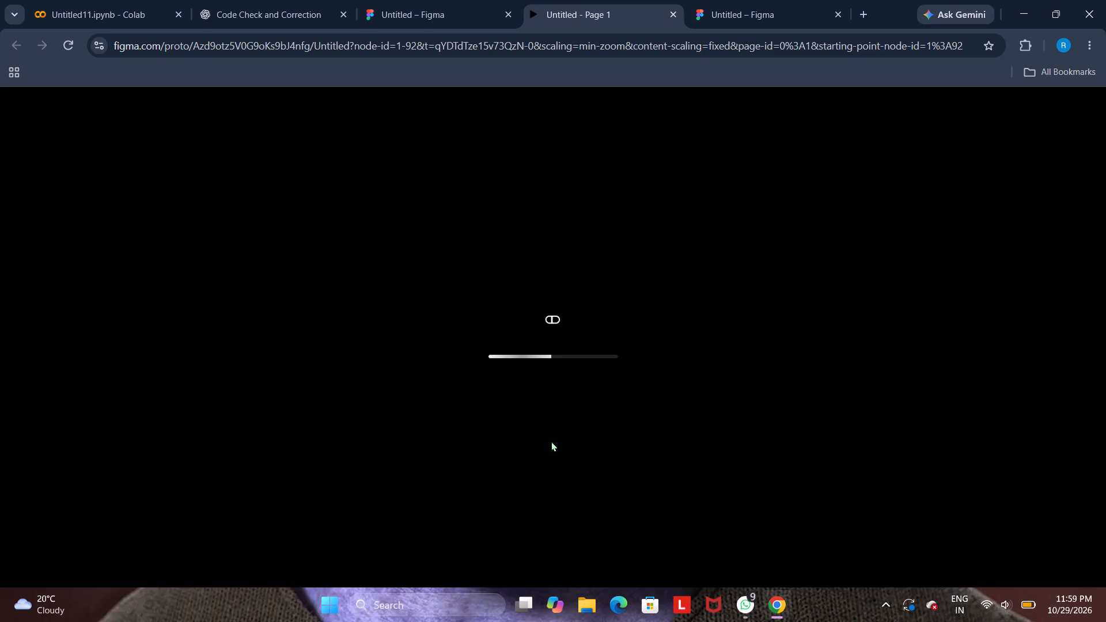
key(Right)
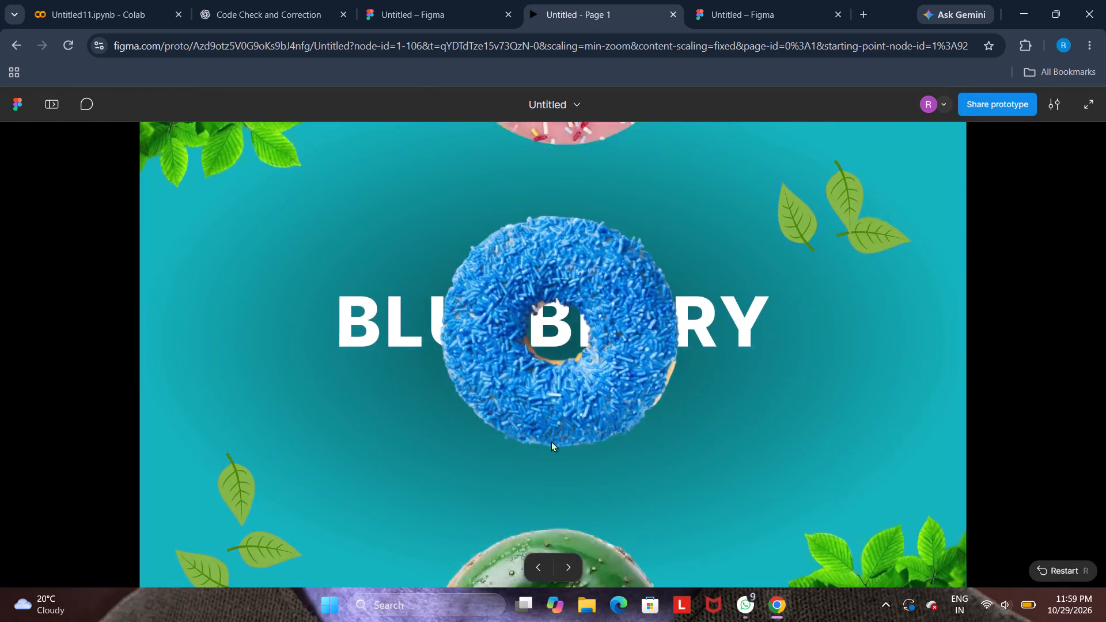
key(Right)
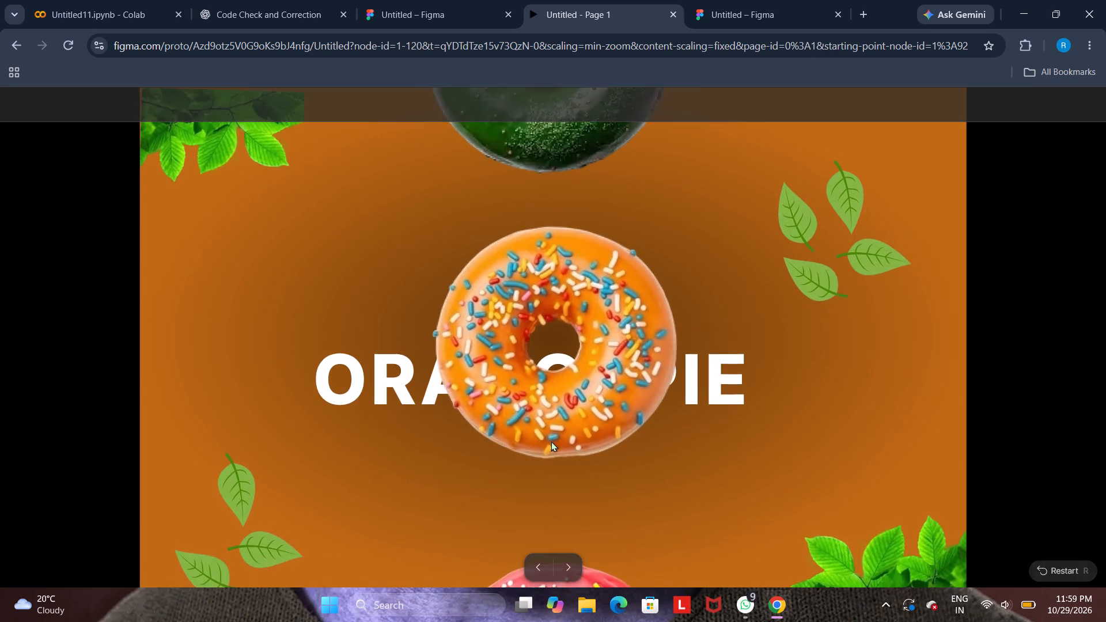
key(Right)
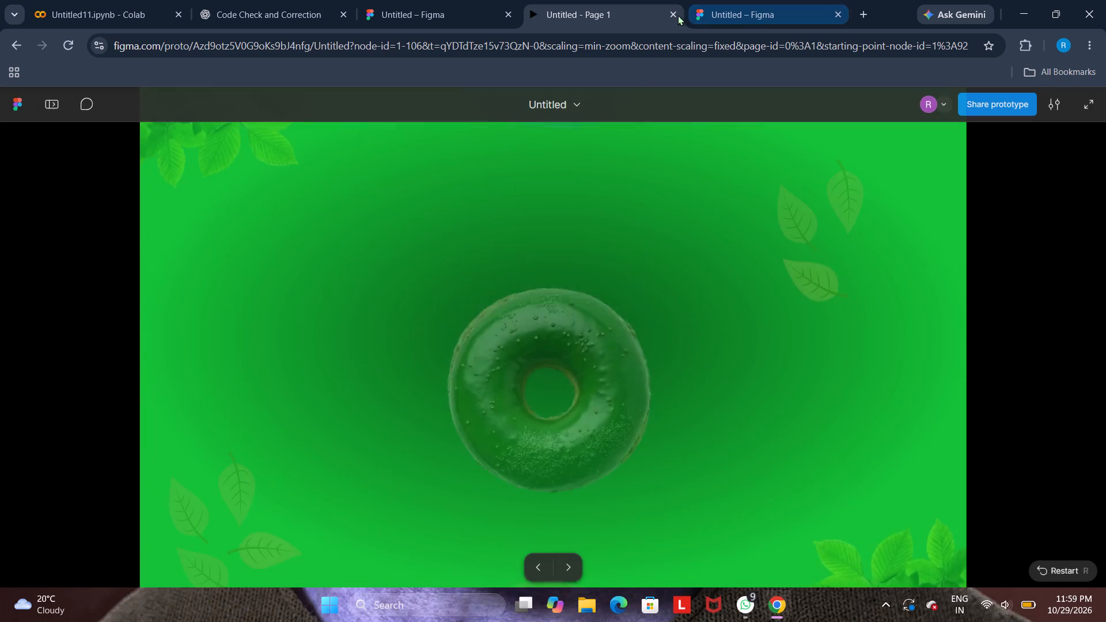
click(675, 13)
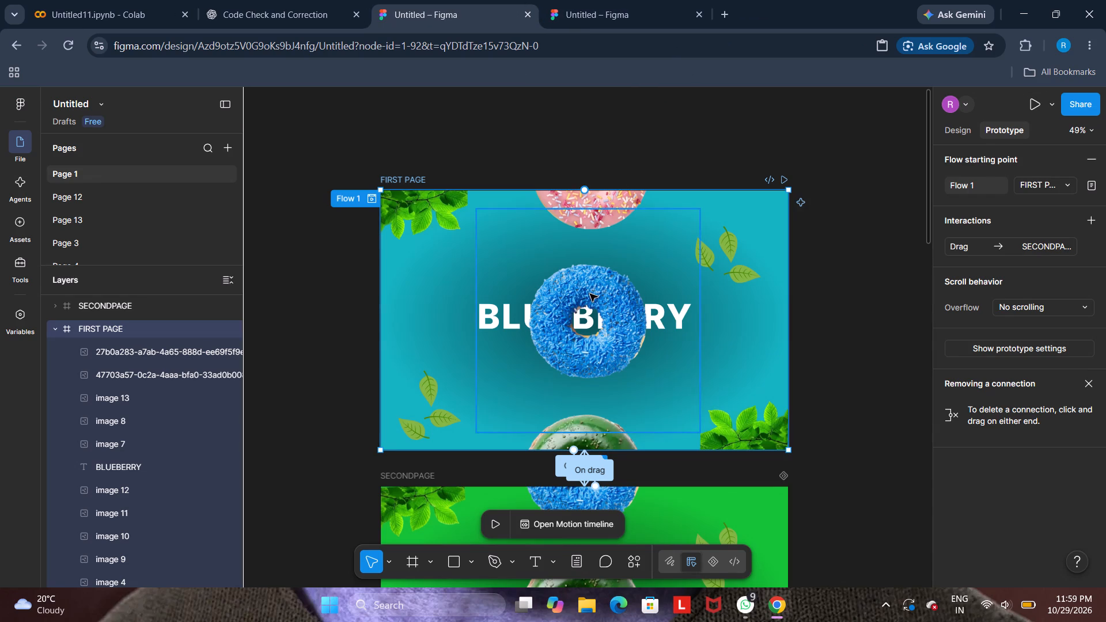
Examine the On drag connections between the pages, including the settings of the interaction from THIRD PAGE to 4TH PAGE.
scroll(590, 294, down, 5)
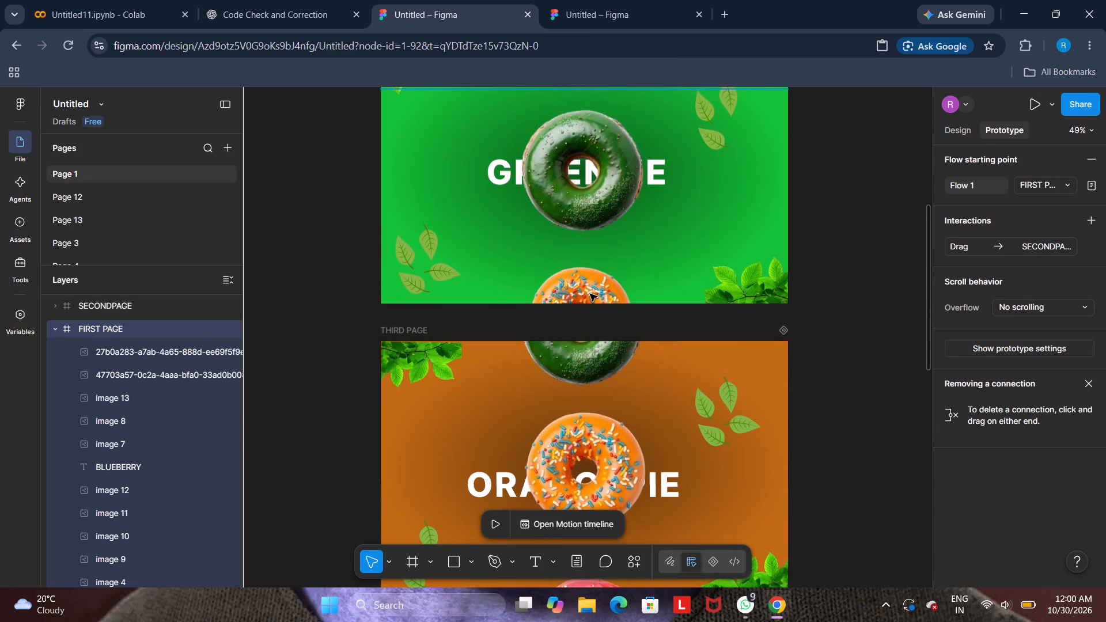
scroll(590, 294, down, 1)
scroll(588, 344, down, 1)
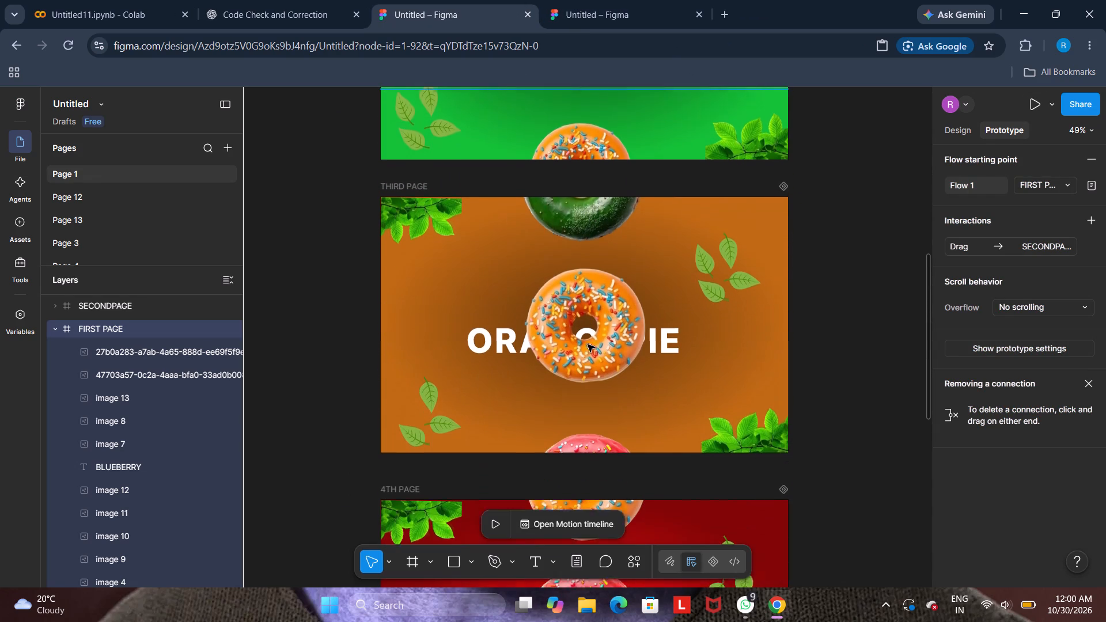
scroll(588, 344, down, 1)
click(873, 287)
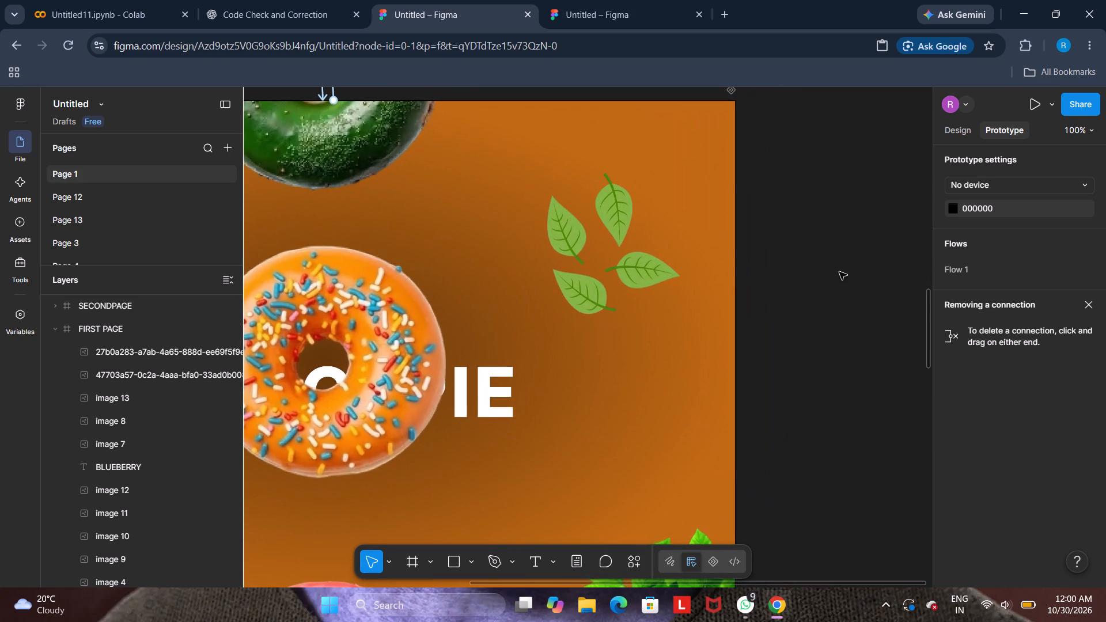
scroll(786, 270, right, 2)
scroll(786, 270, up, 2)
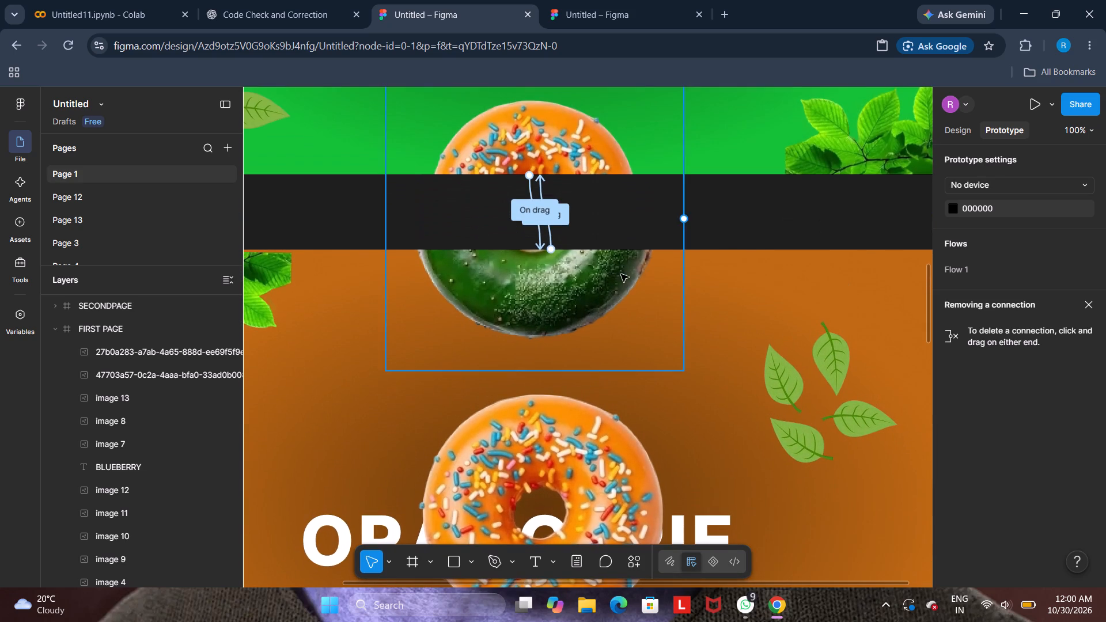
scroll(551, 241, down, 4)
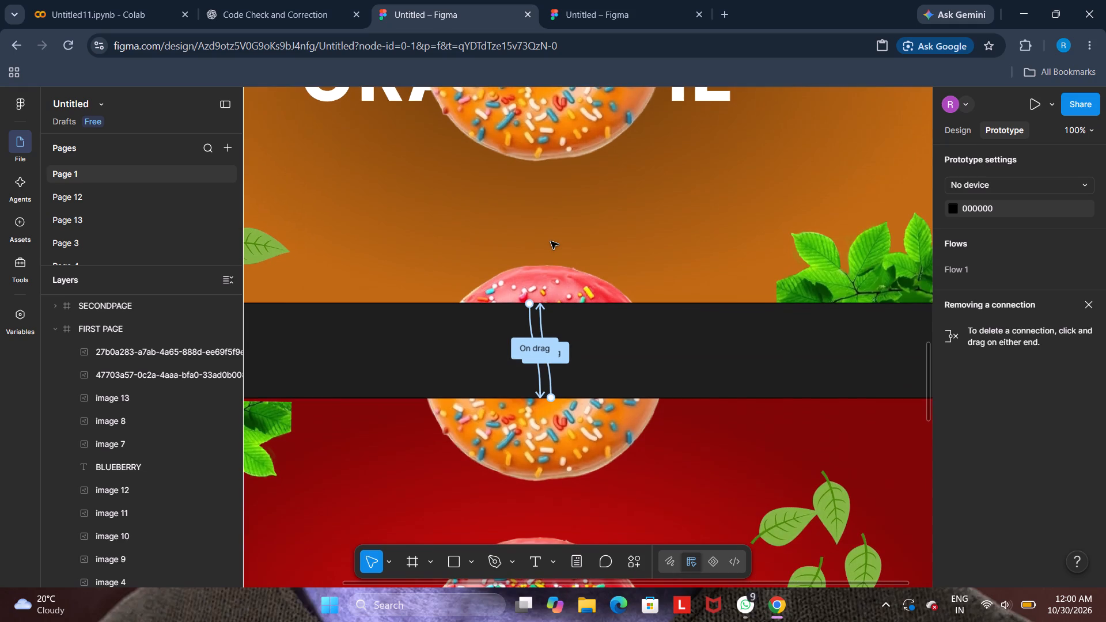
scroll(544, 314, down, 1)
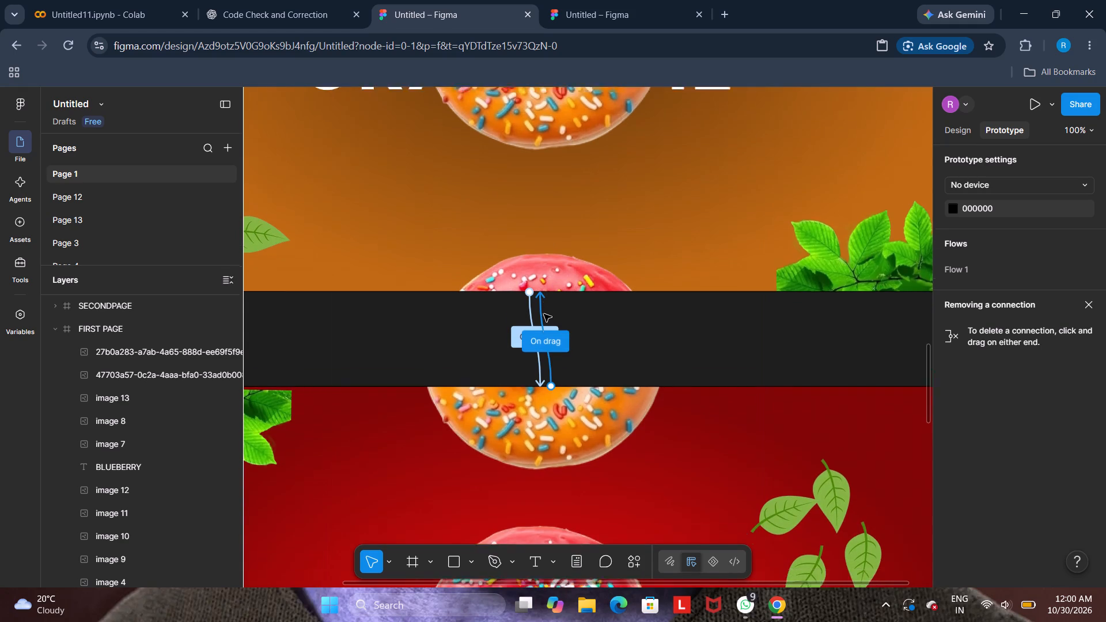
scroll(544, 314, down, 5)
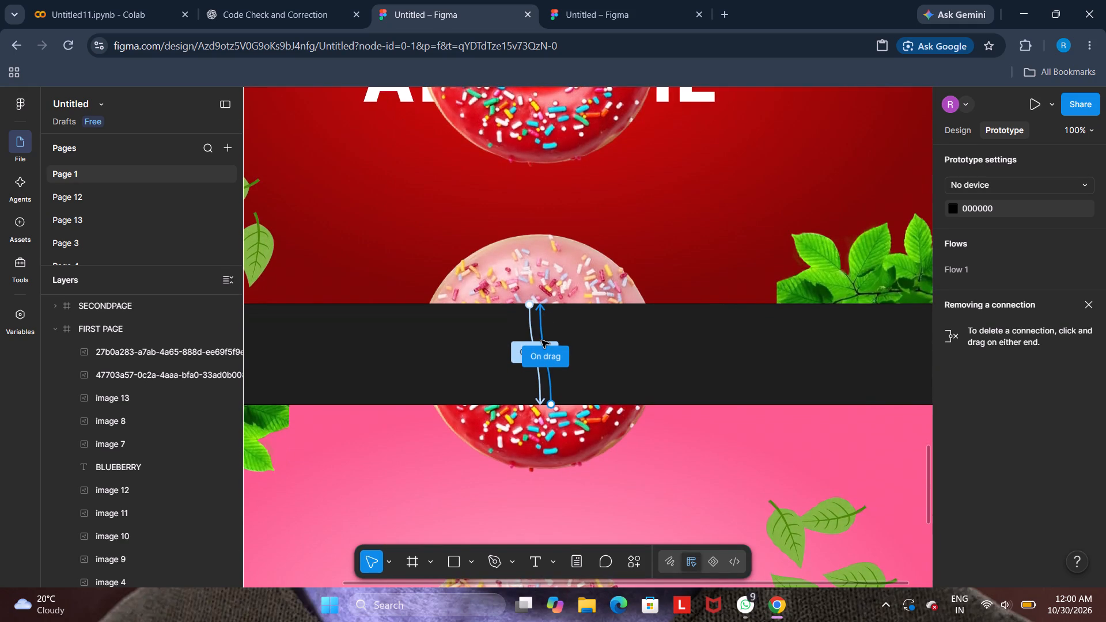
scroll(541, 340, down, 3)
scroll(541, 340, up, 1)
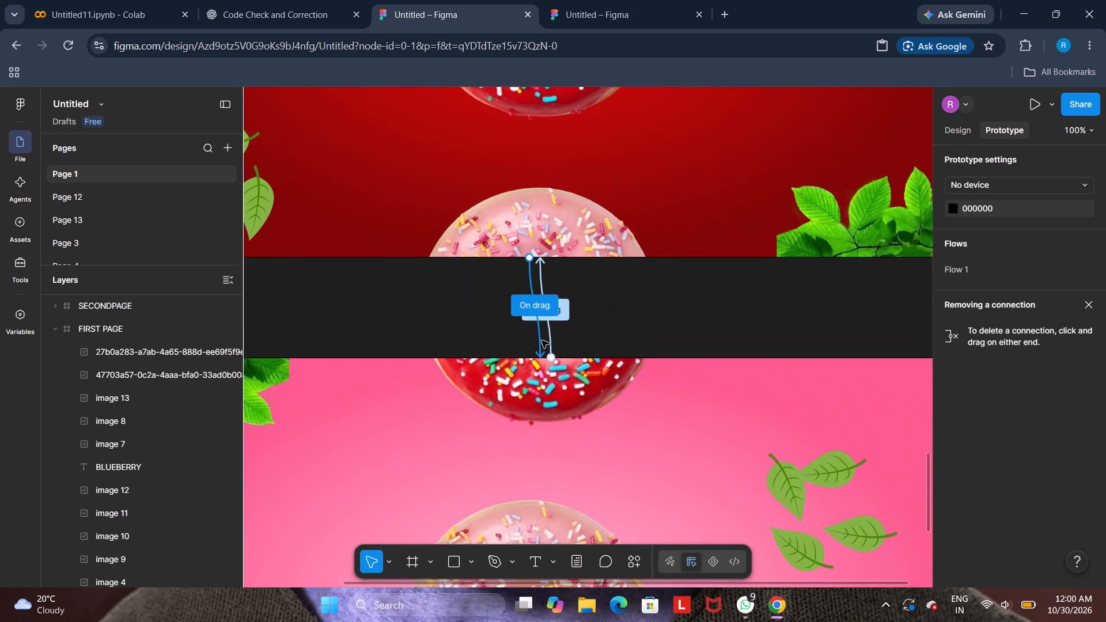
scroll(541, 340, up, 1)
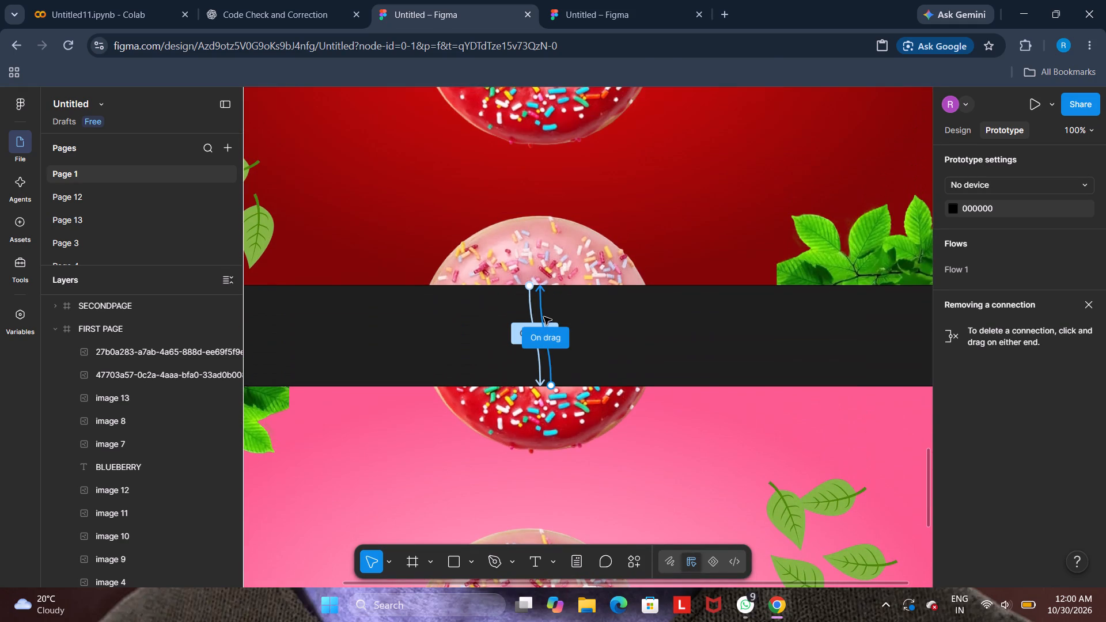
scroll(560, 213, up, 5)
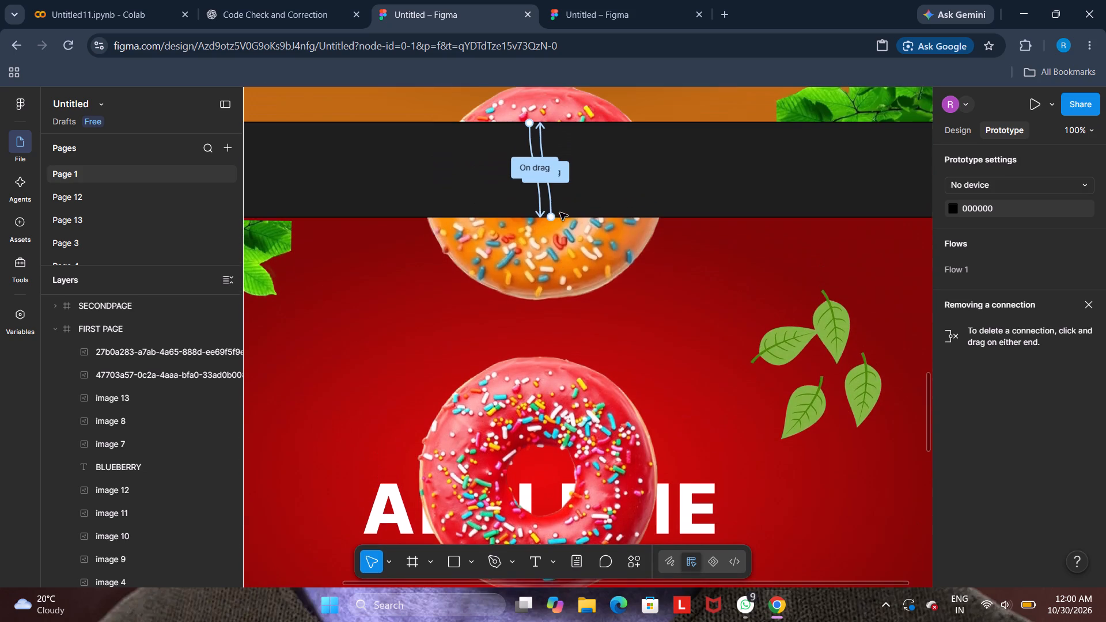
scroll(560, 213, up, 1)
click(528, 145)
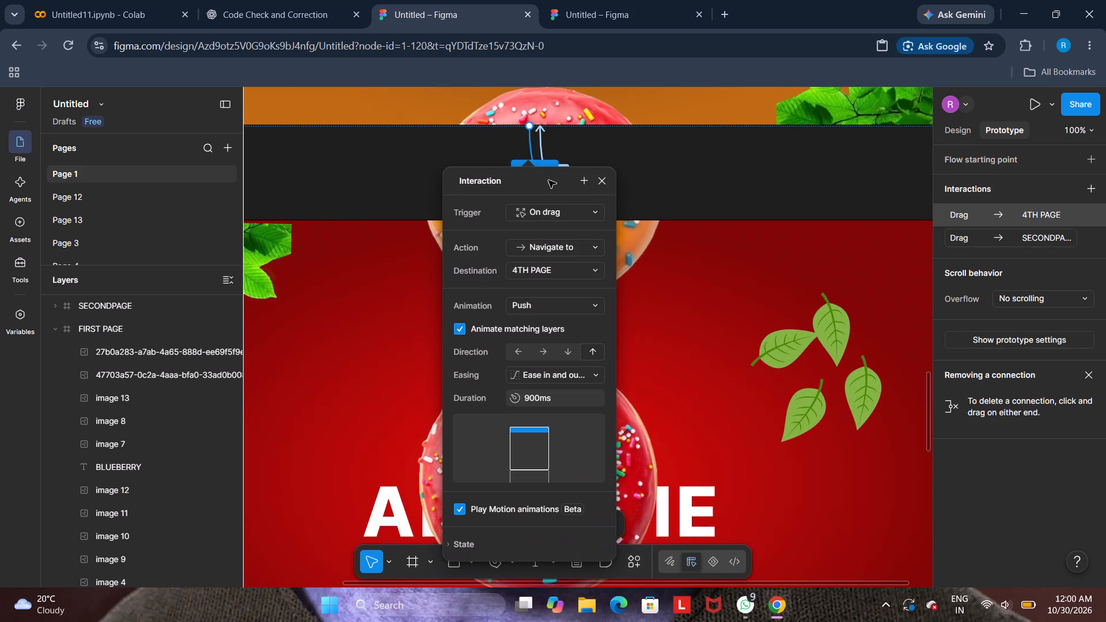
click(602, 181)
Set the direction to up for the two On drag interactions from SECONDPAGE to THIRD PAGE.
scroll(602, 181, up, 5)
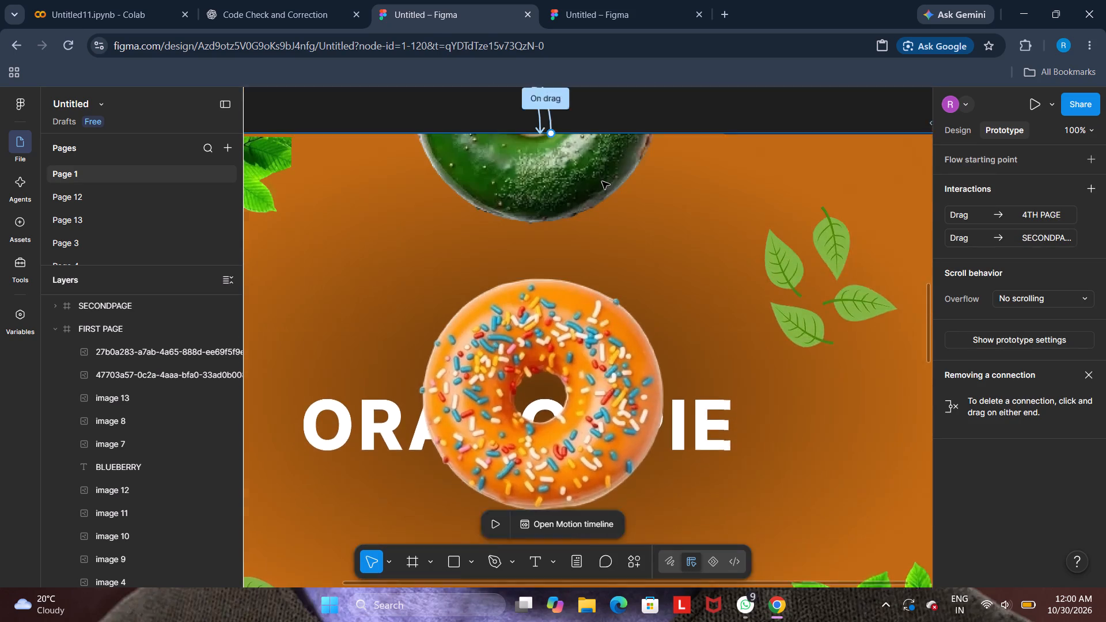
scroll(602, 181, up, 1)
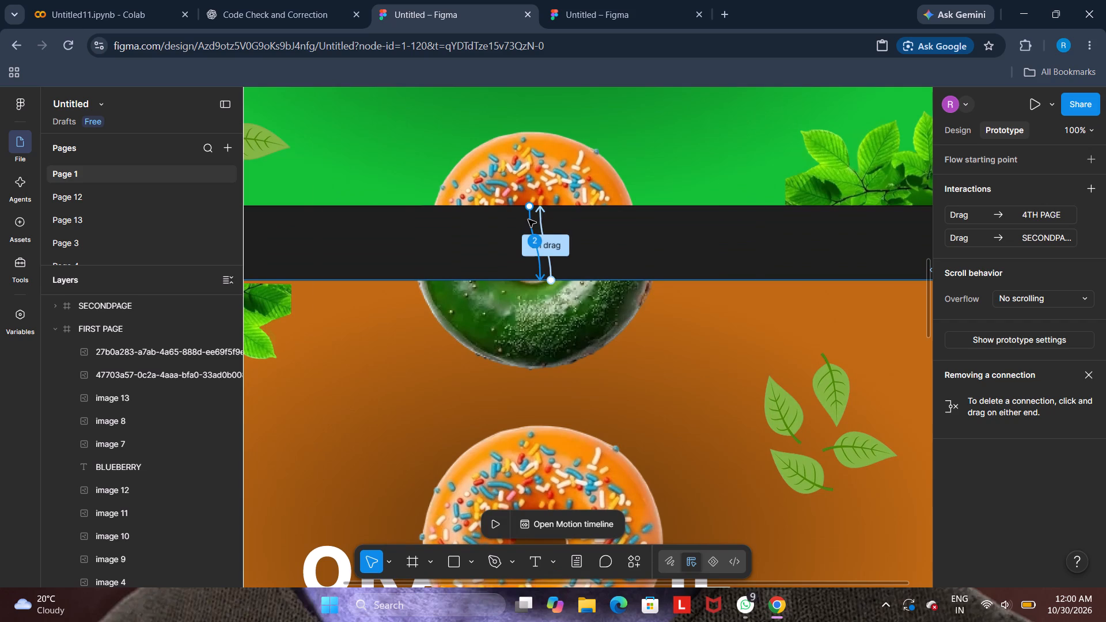
click(528, 219)
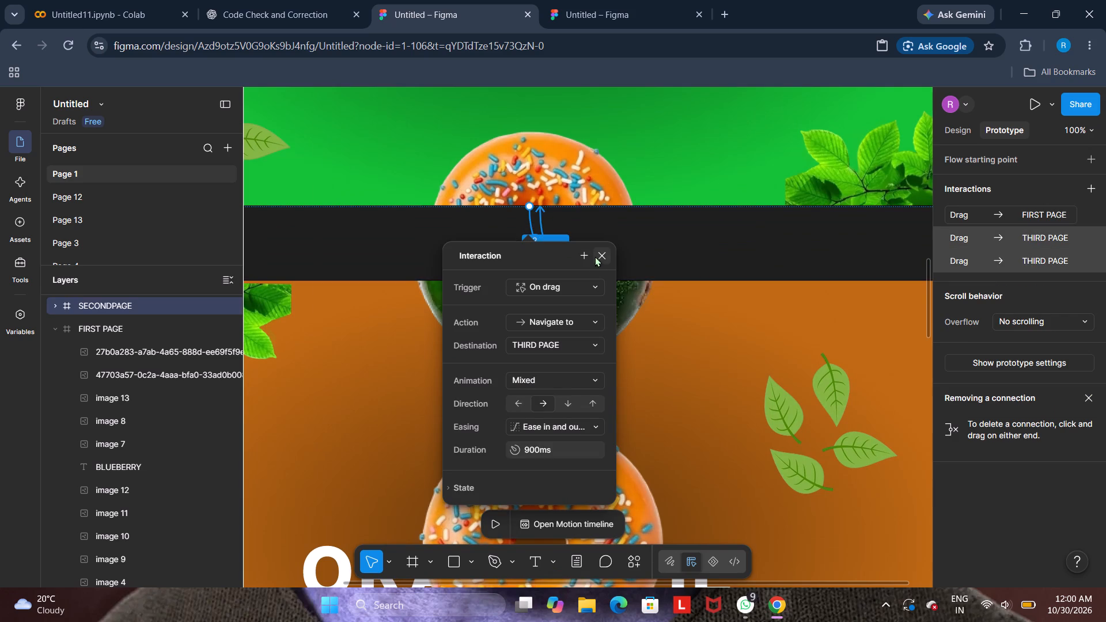
click(590, 401)
click(599, 253)
Check the On drag interactions from THIRD PAGE to SECONDPAGE and in both directions between THIRD PAGE and 4TH PAGE.
click(543, 233)
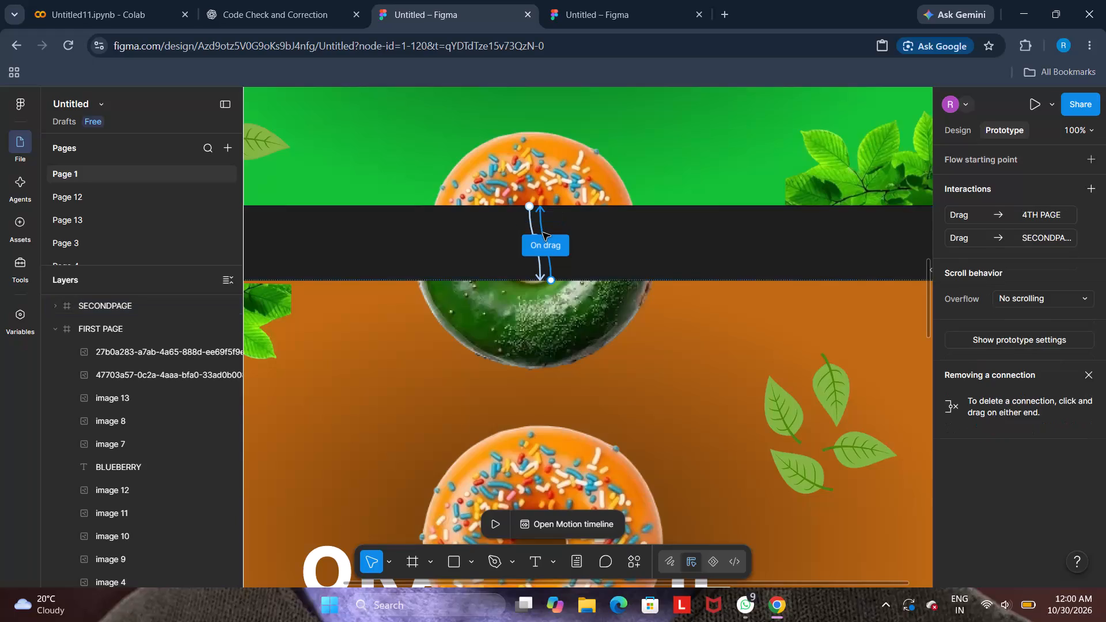
click(612, 271)
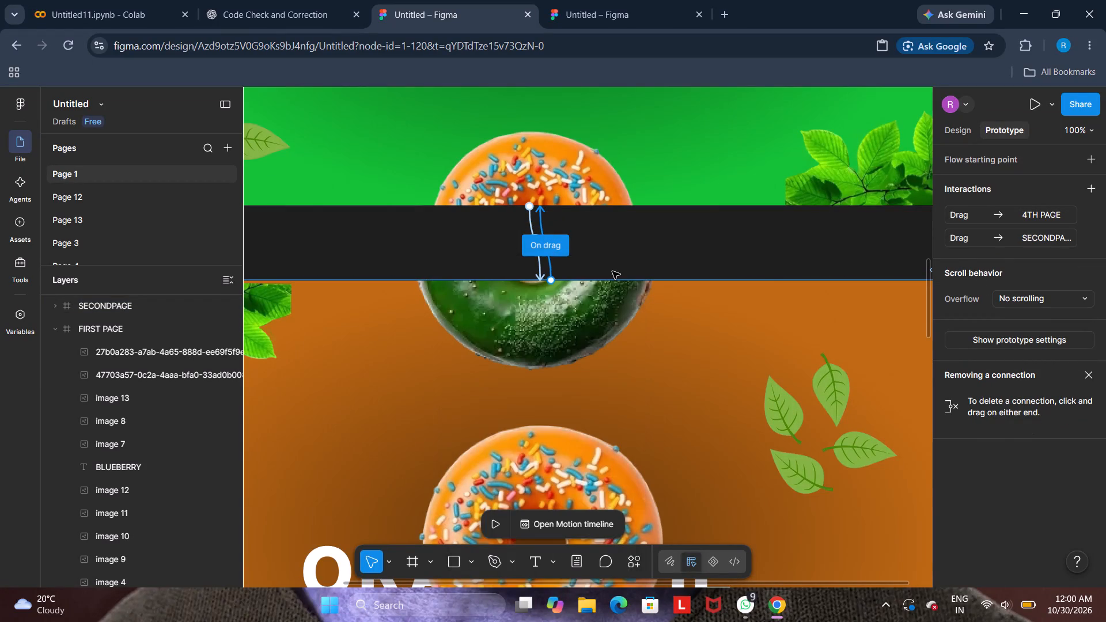
scroll(612, 271, down, 6)
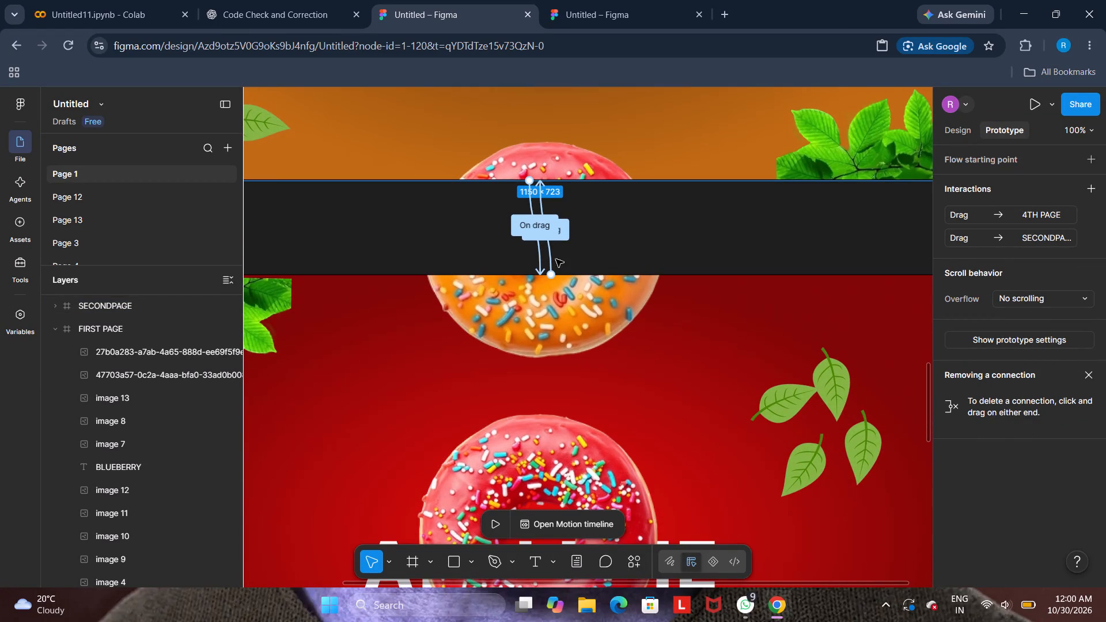
click(537, 252)
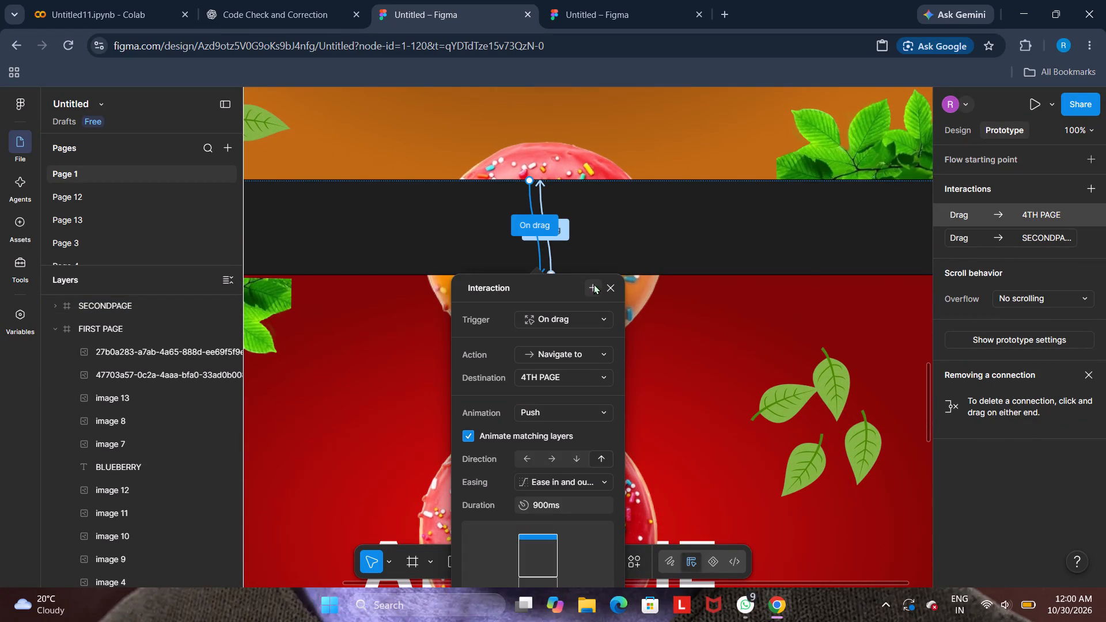
click(609, 286)
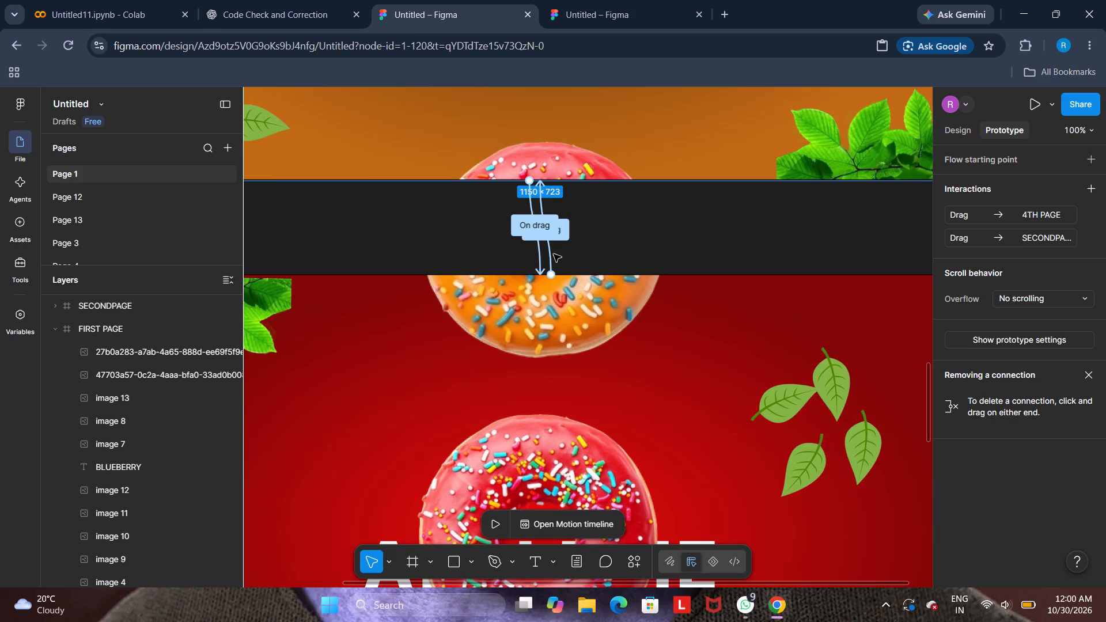
click(554, 254)
click(549, 252)
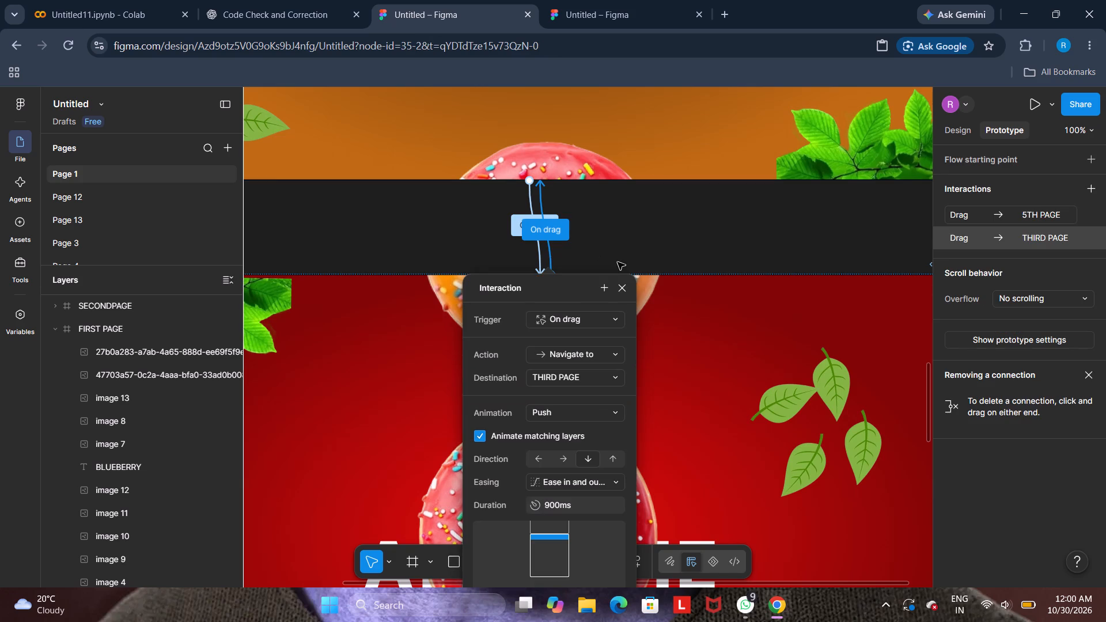
click(615, 282)
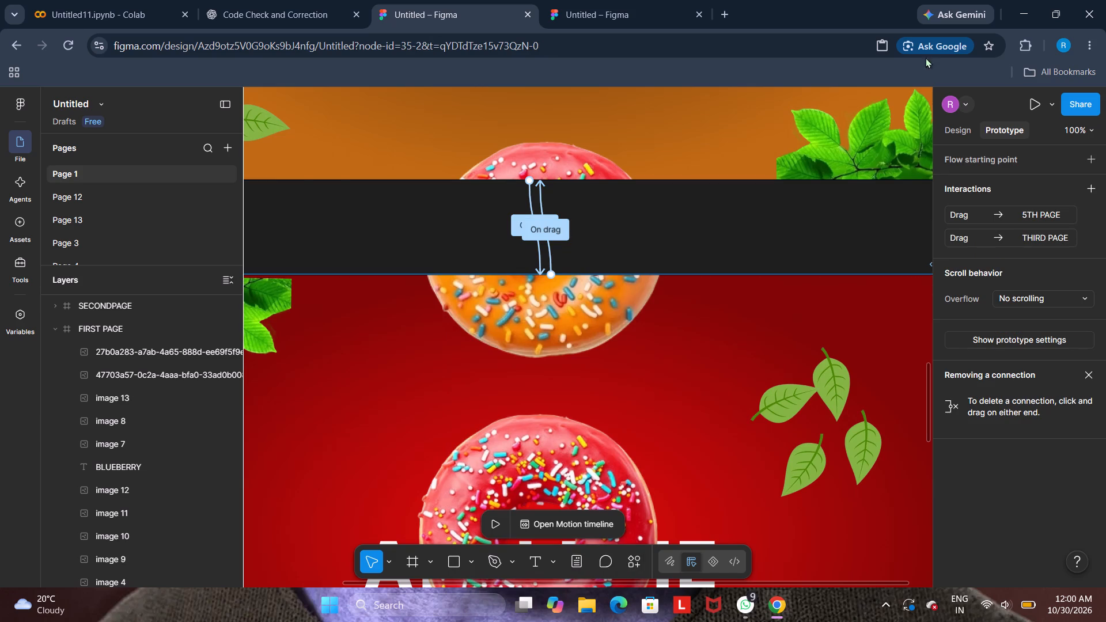
Preview the prototype starting at 4TH PAGE, advance through its page transitions, and close the preview.
click(1032, 98)
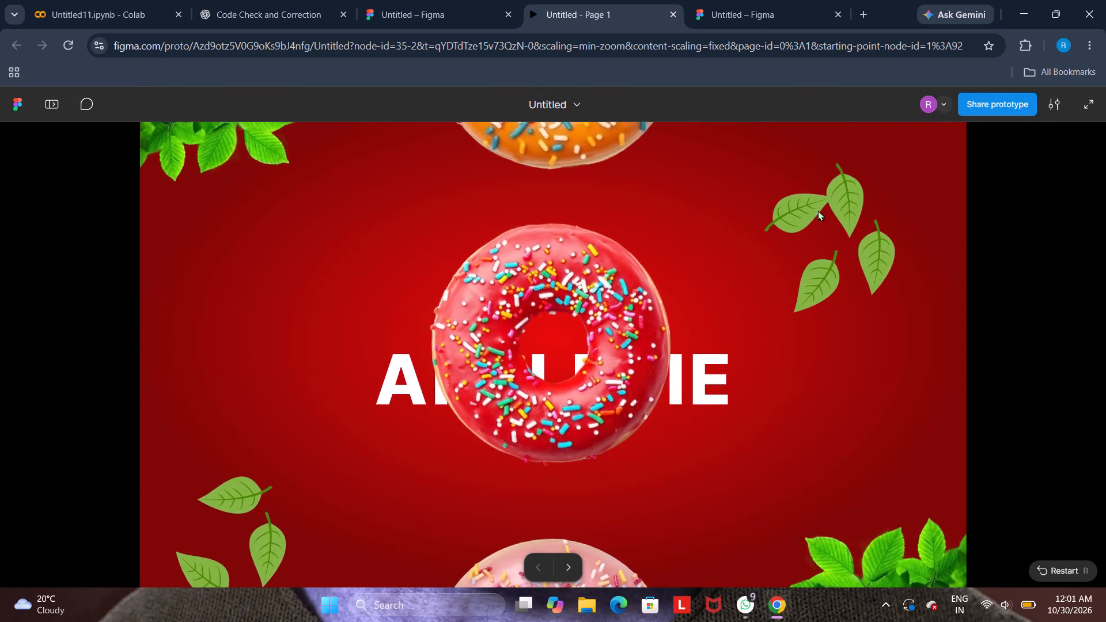
key(Right)
key(Right)
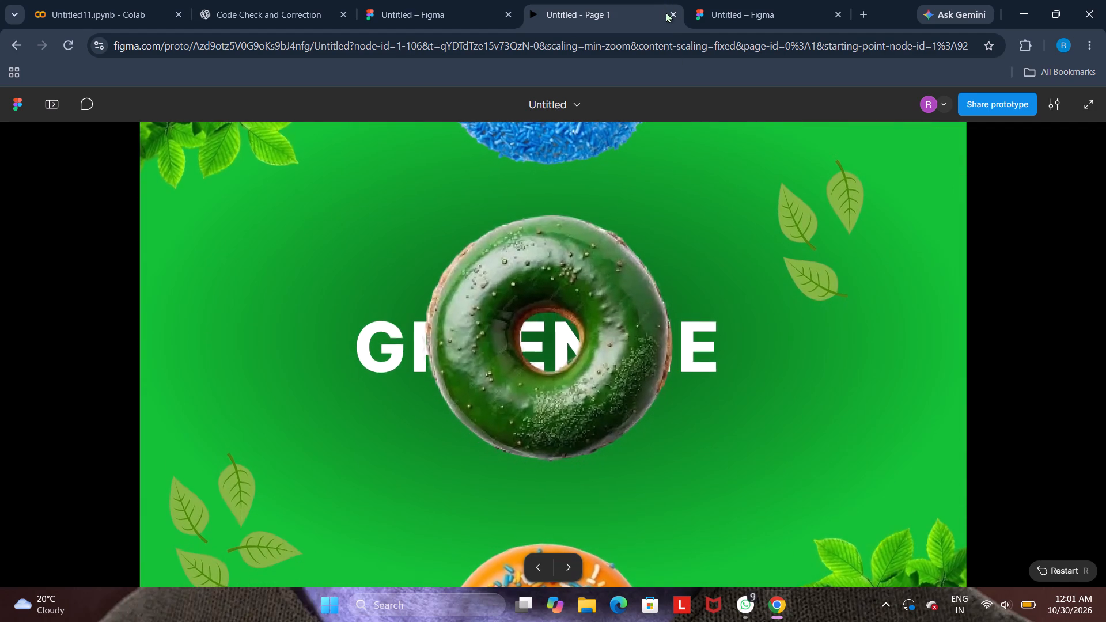
click(669, 13)
Add an On click interaction with no action to FIRST PAGE.
scroll(645, 155, up, 5)
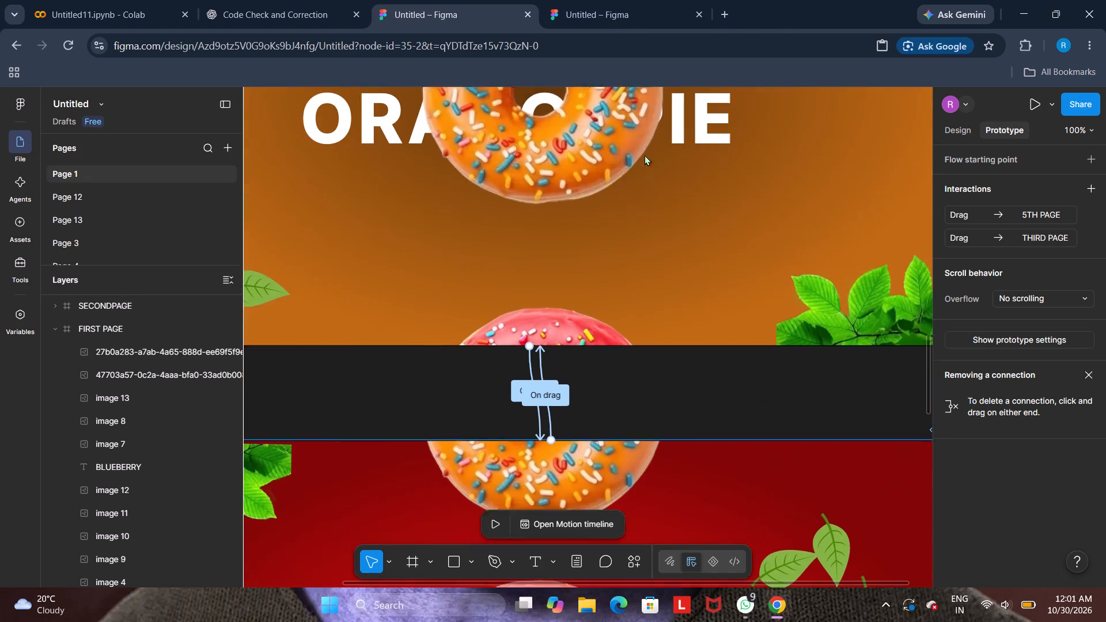
scroll(645, 155, up, 18)
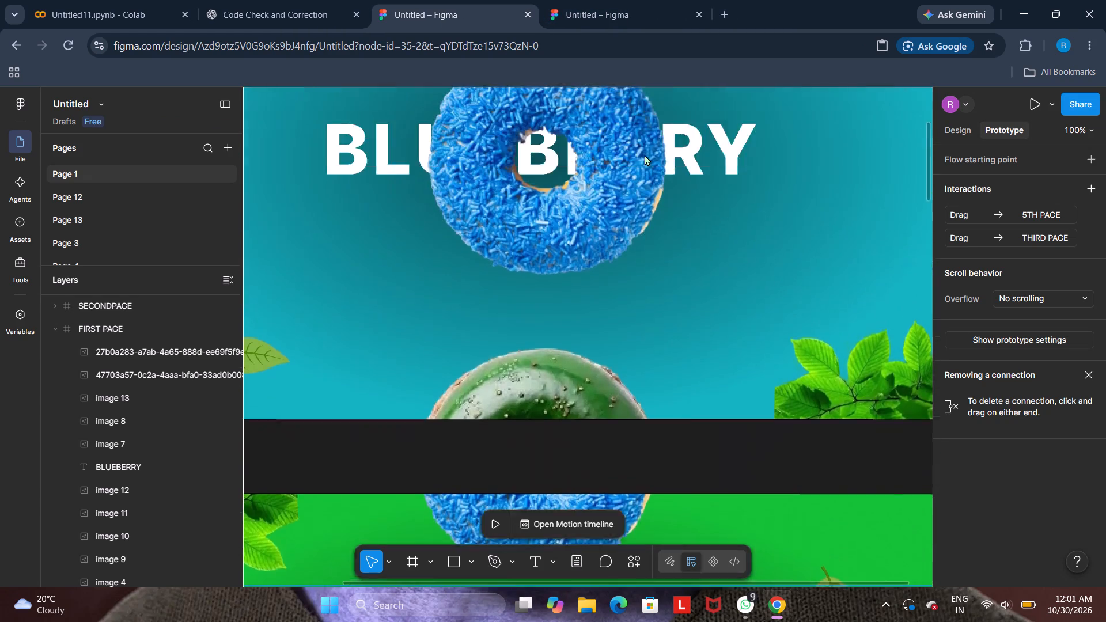
scroll(645, 155, up, 3)
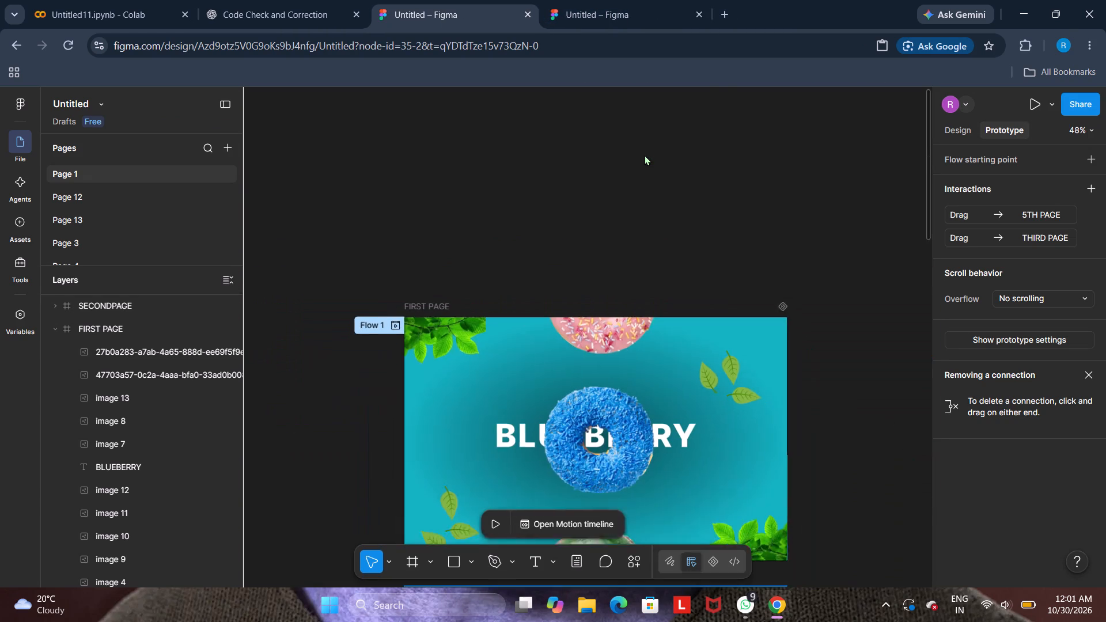
click(453, 285)
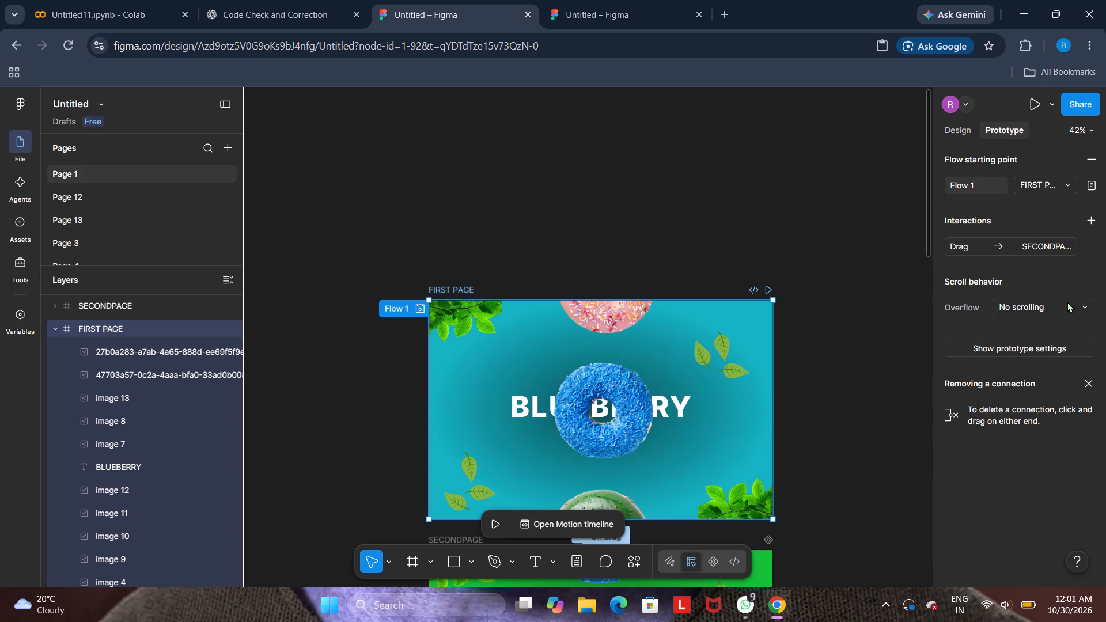
click(1086, 216)
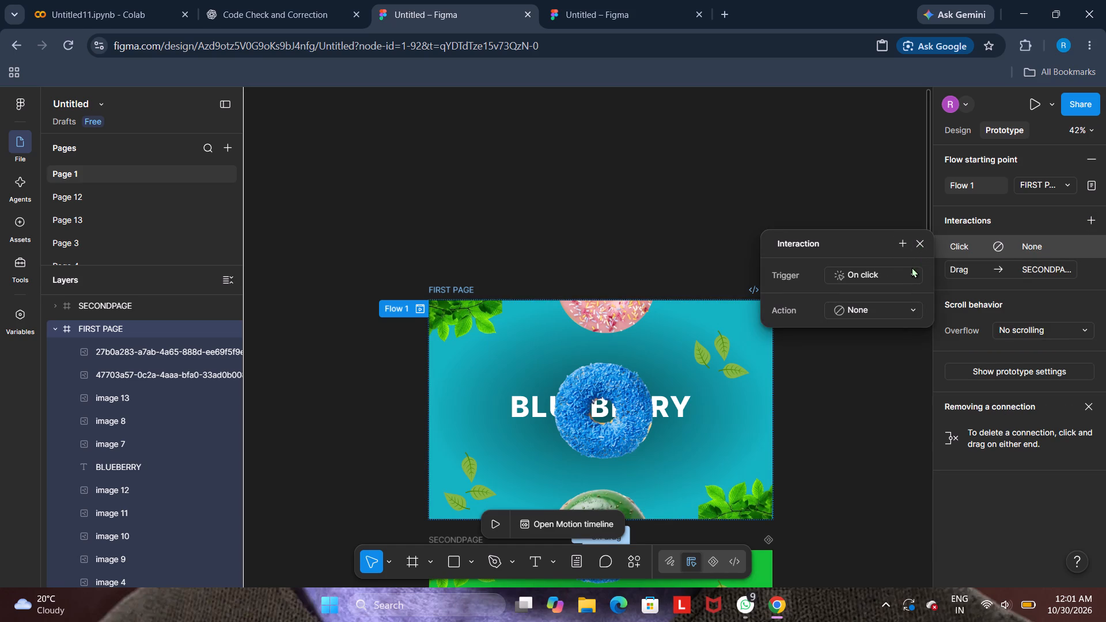
click(920, 238)
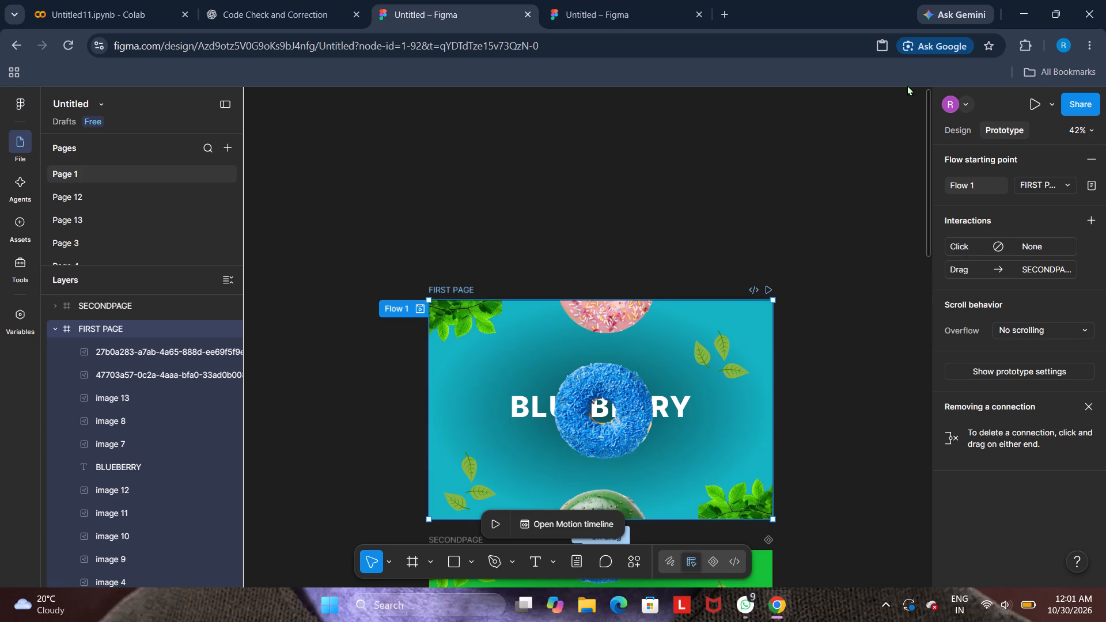
Preview the prototype starting at FIRST PAGE, advance through its page transitions, and close the preview.
click(1030, 111)
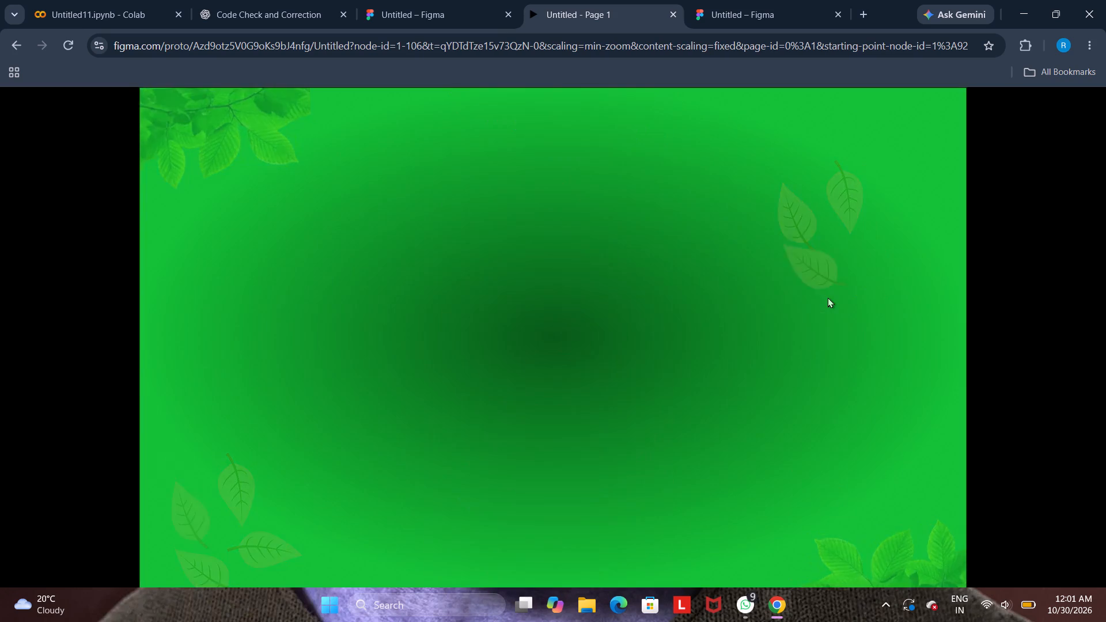
key(Right)
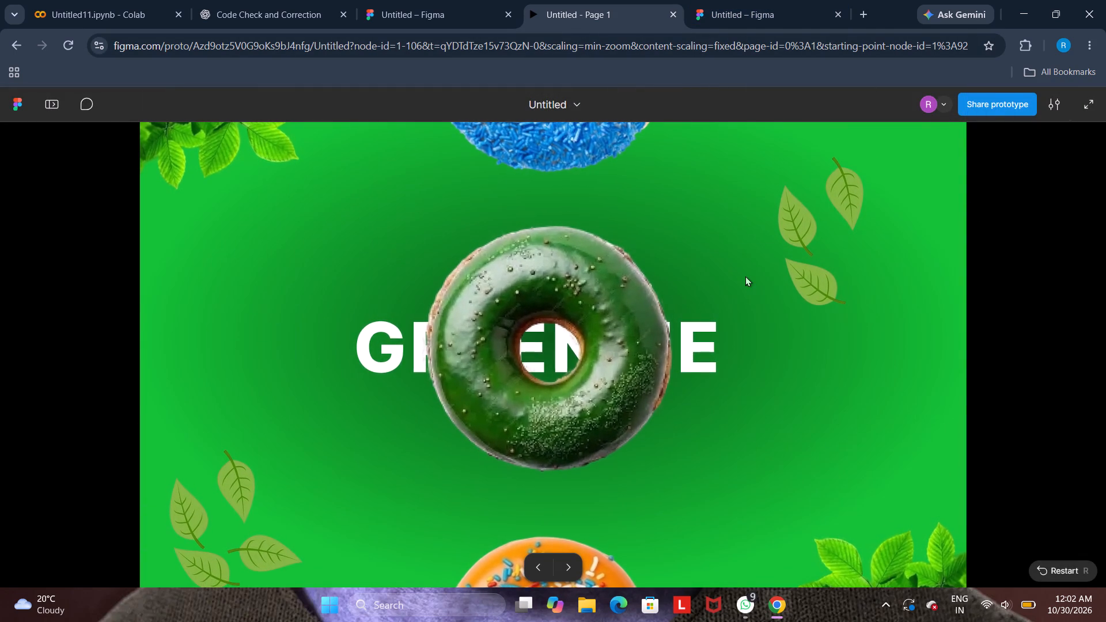
key(Right)
key(Right)
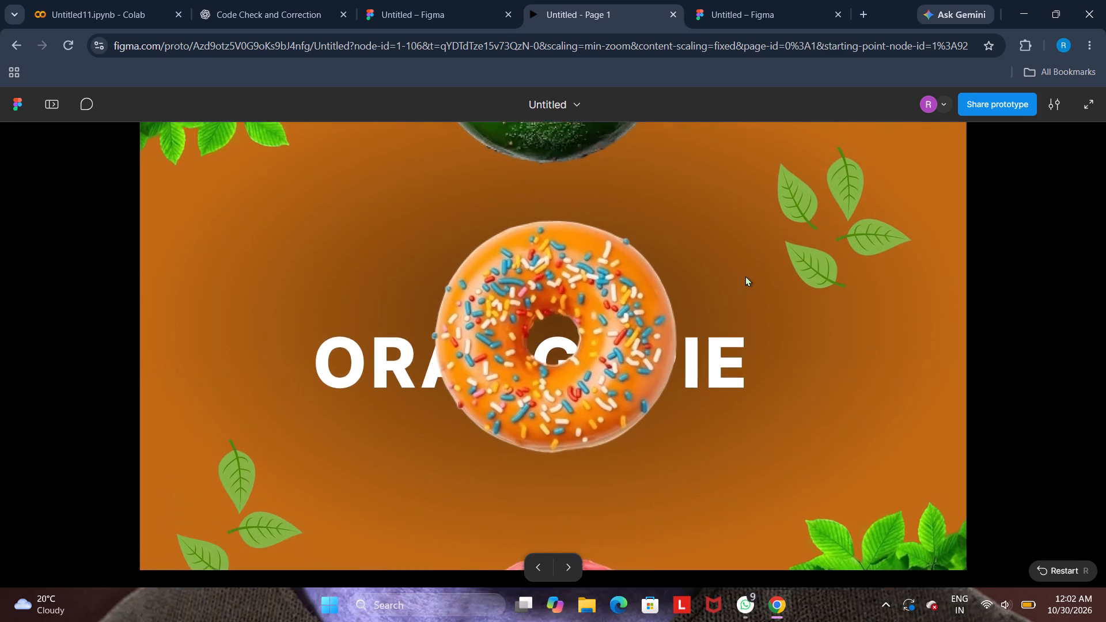
key(Right)
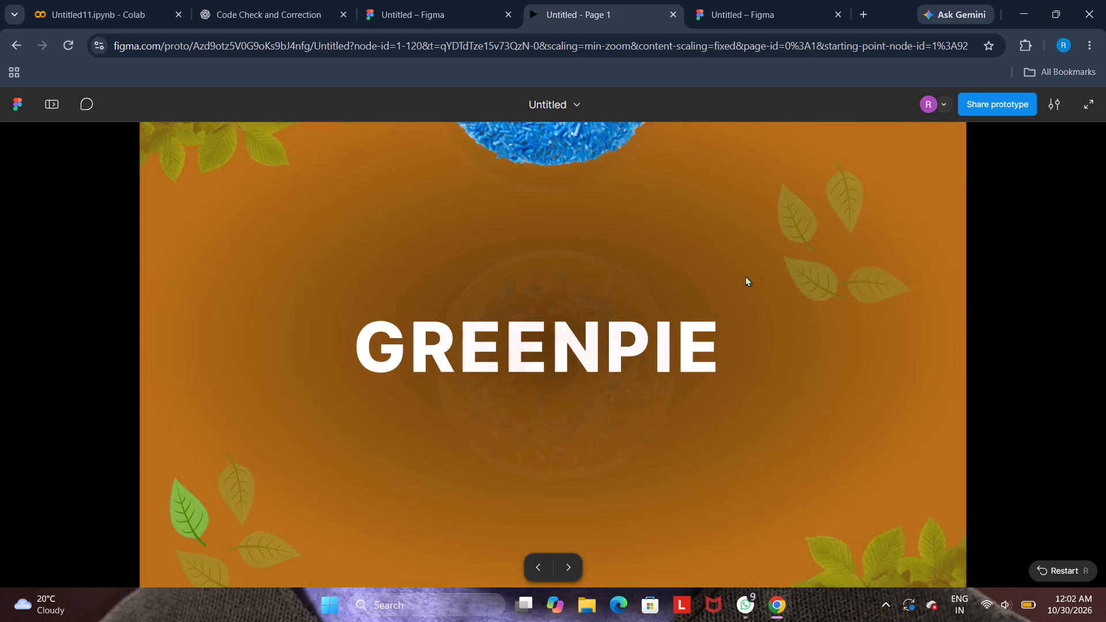
key(Right)
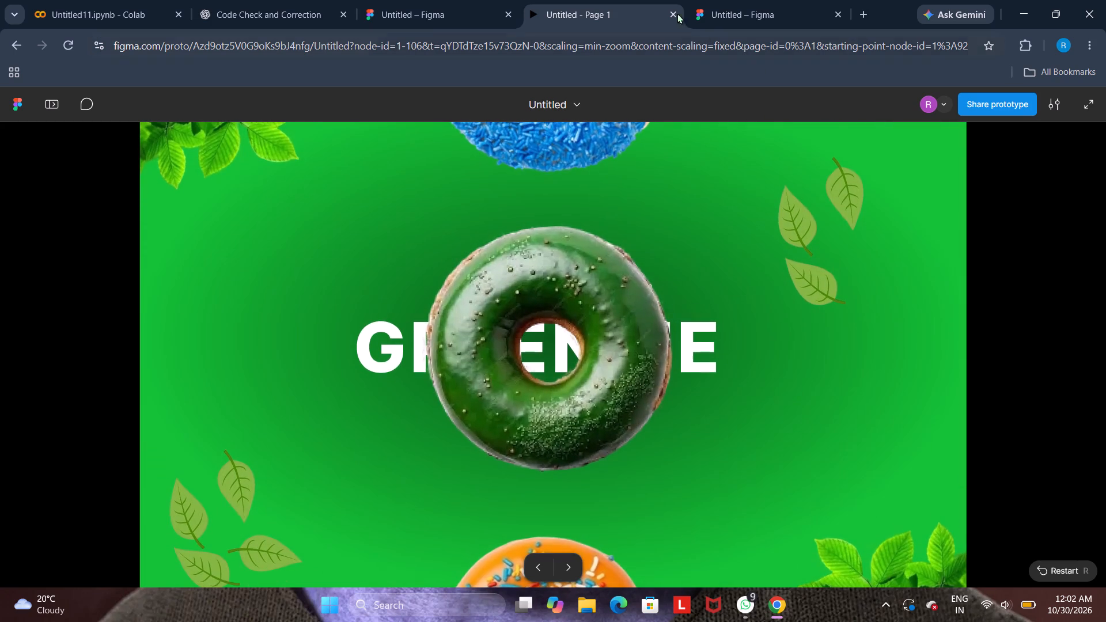
click(673, 14)
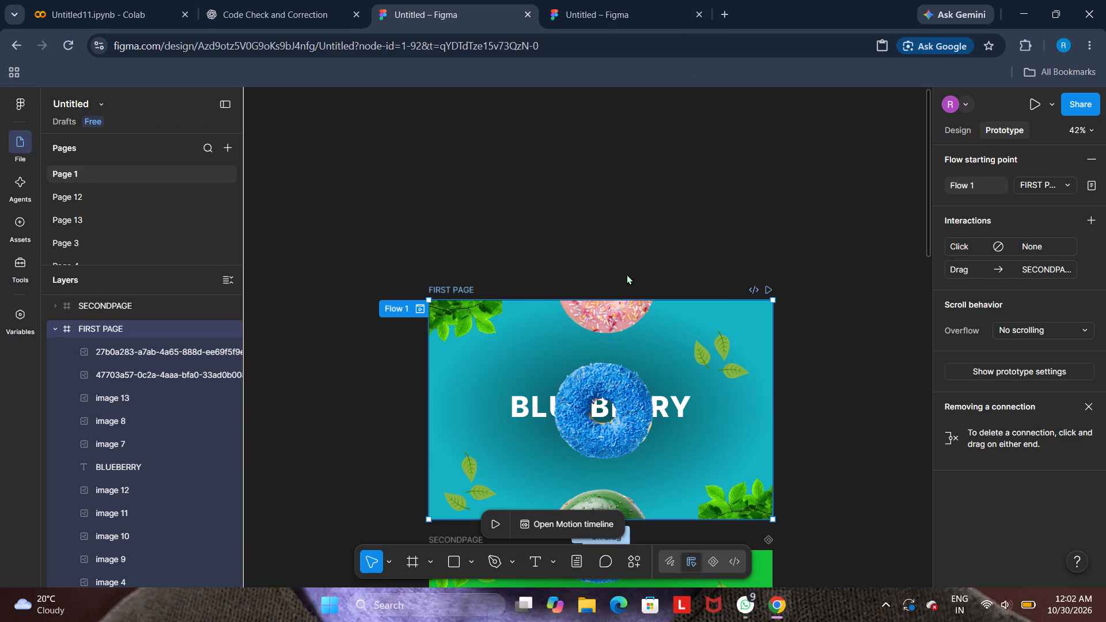
Delete the backward On drag interactions from SECONDPAGE to FIRST PAGE and from THIRD PAGE to SECONDPAGE.
scroll(627, 274, down, 4)
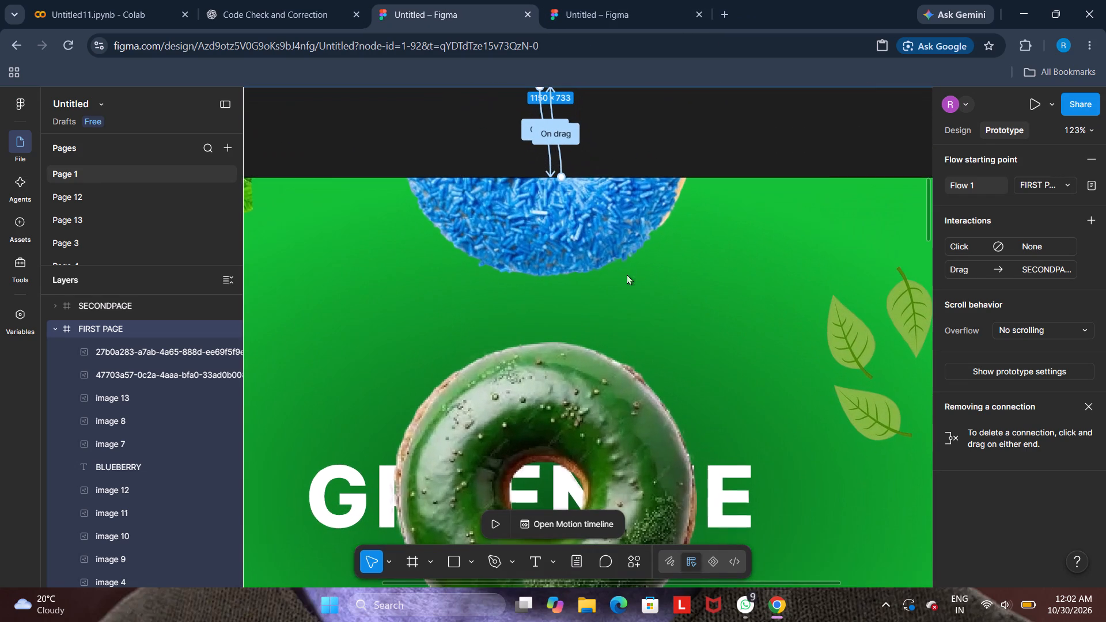
click(562, 163)
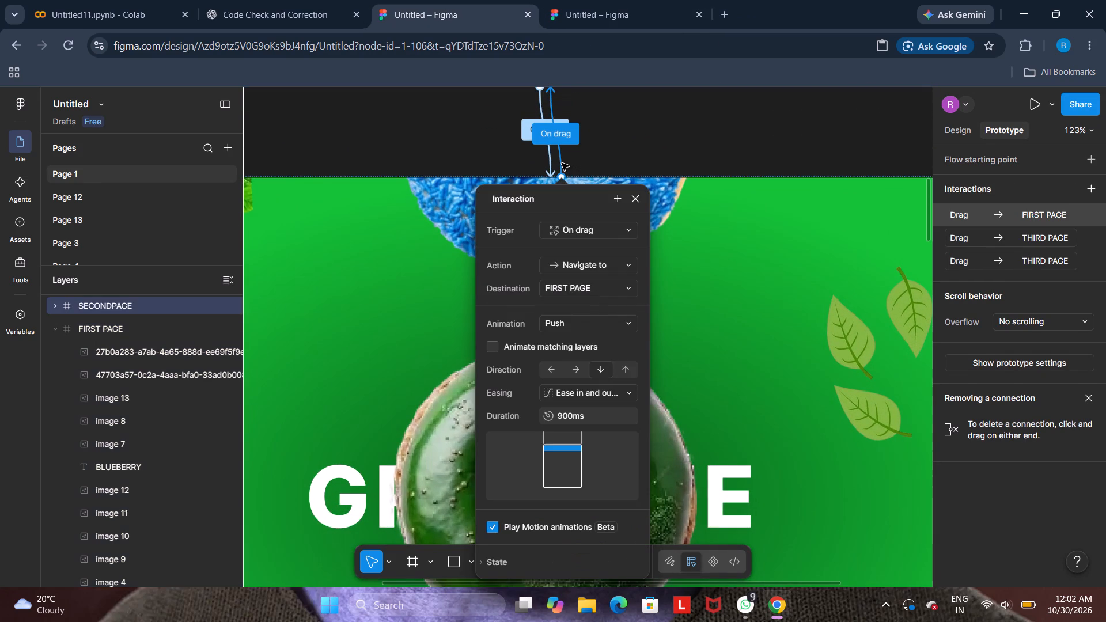
key(Delete)
scroll(562, 163, down, 4)
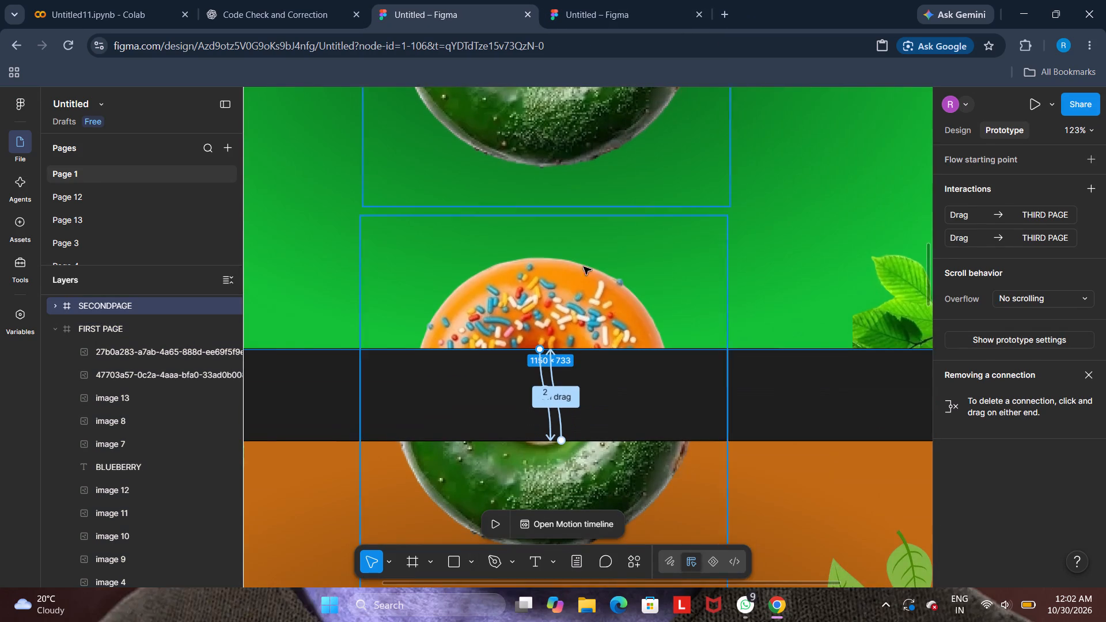
click(558, 416)
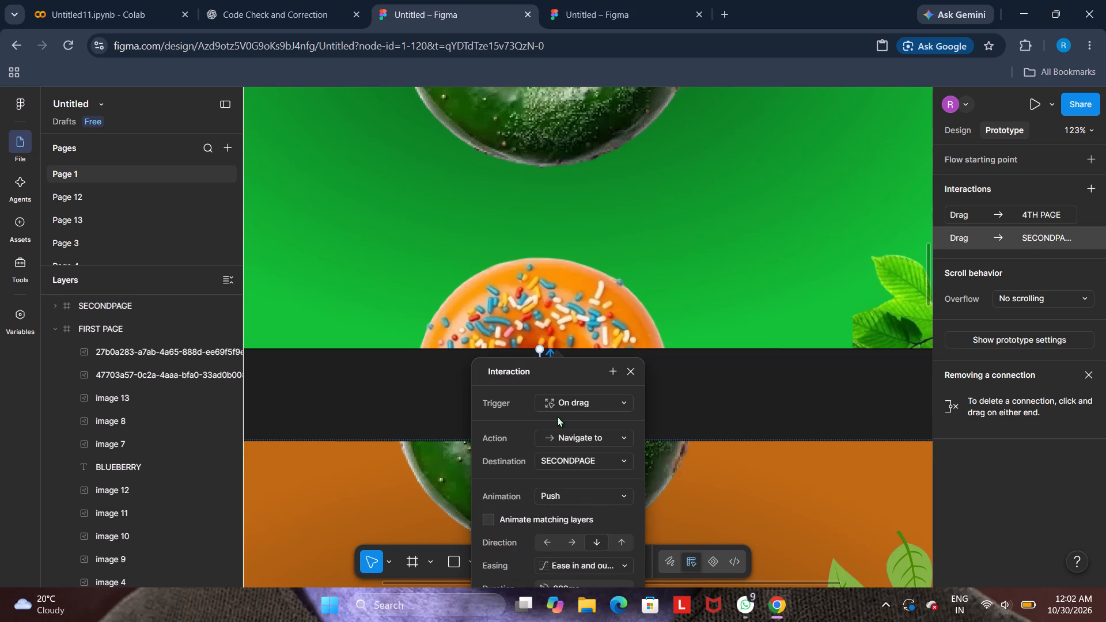
key(Delete)
Delete the backward On drag interactions from 4TH PAGE to THIRD PAGE and from 5TH PAGE to 4TH PAGE.
scroll(558, 416, down, 6)
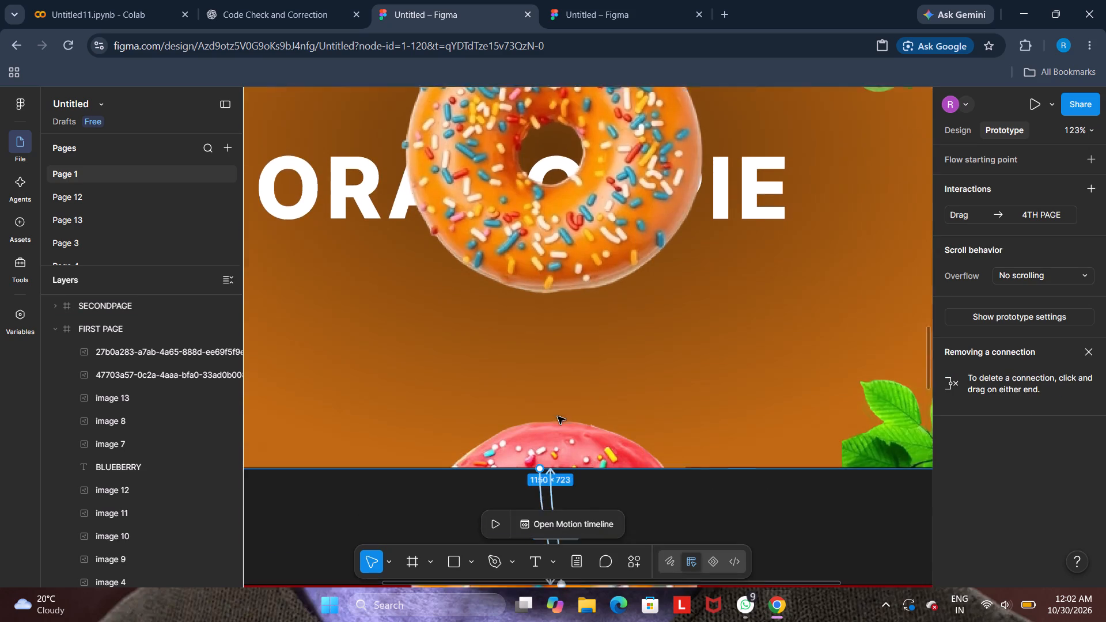
scroll(558, 416, down, 2)
click(551, 420)
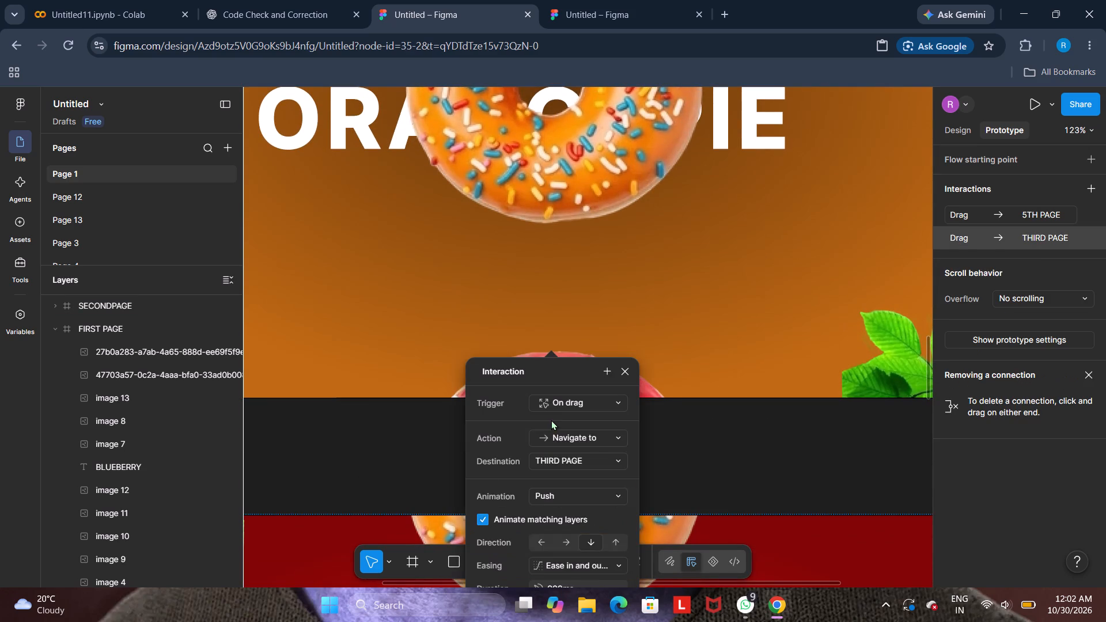
key(Delete)
scroll(551, 420, down, 9)
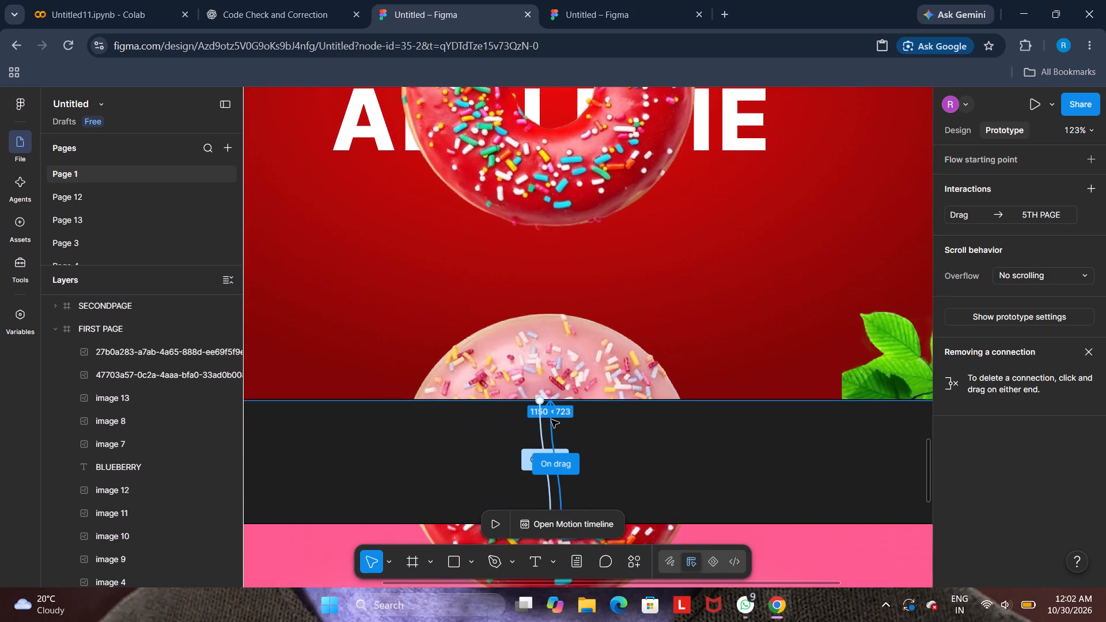
click(551, 420)
key(Delete)
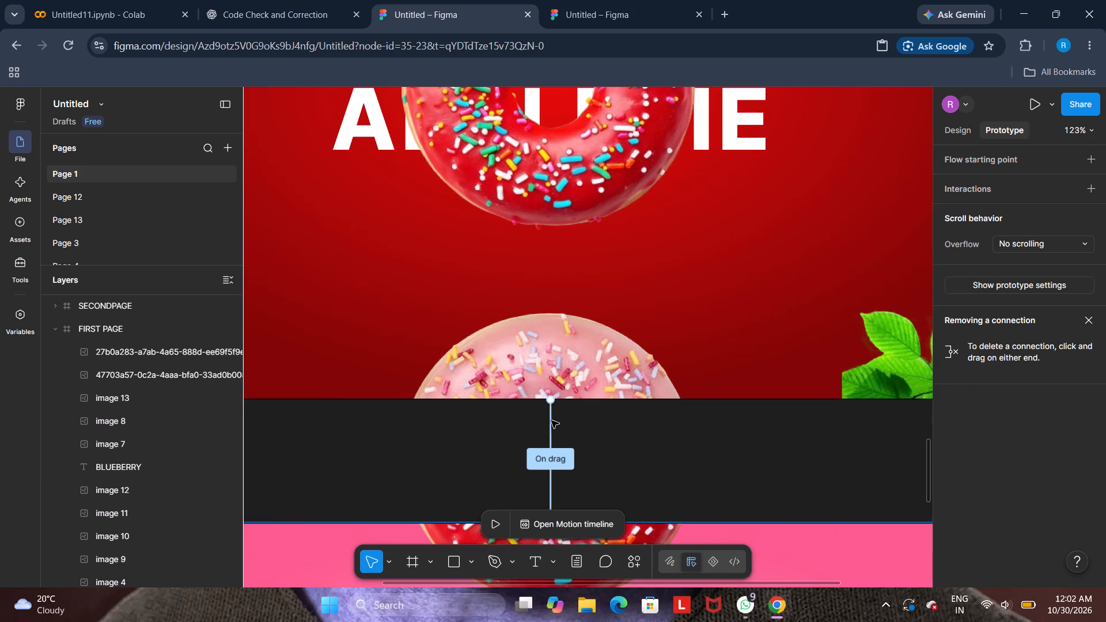
Preview the prototype starting at 5TH PAGE and close the preview.
scroll(551, 420, down, 9)
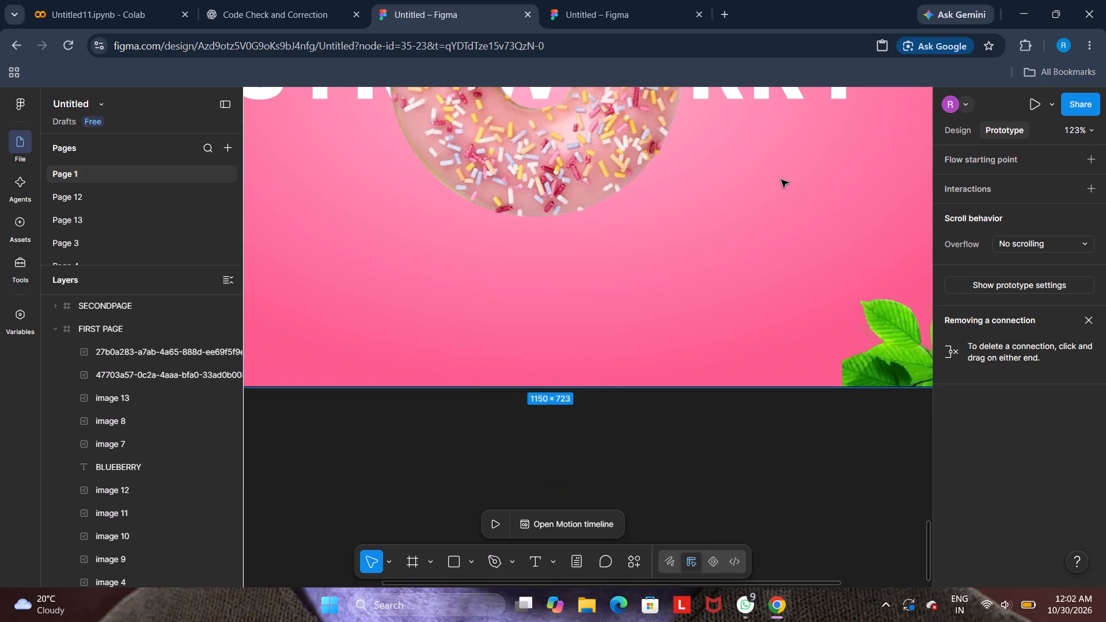
click(1037, 98)
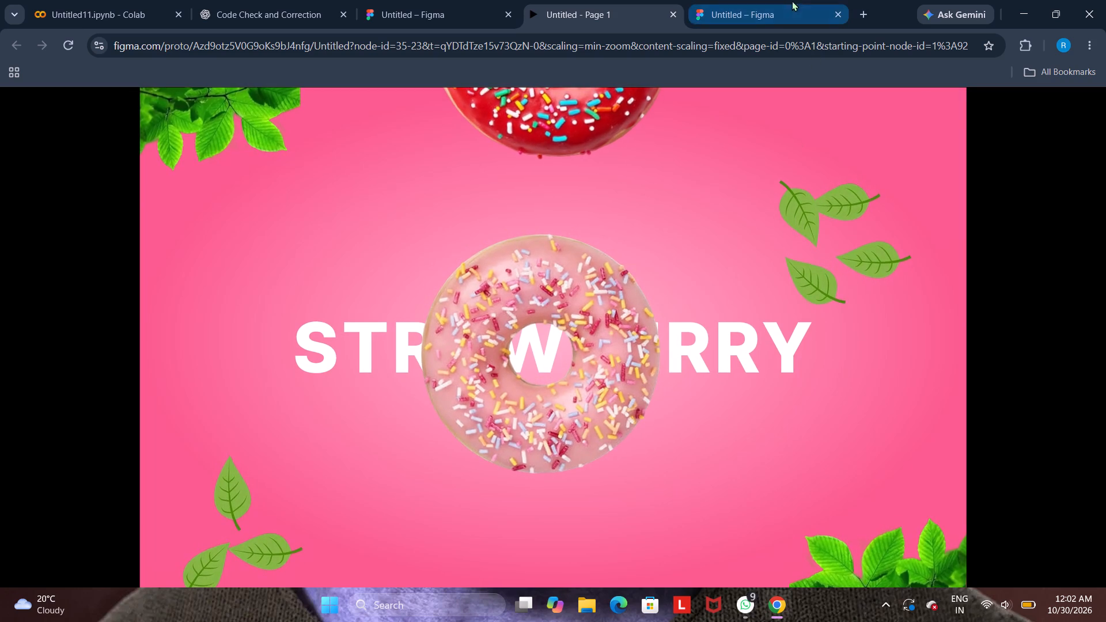
click(677, 12)
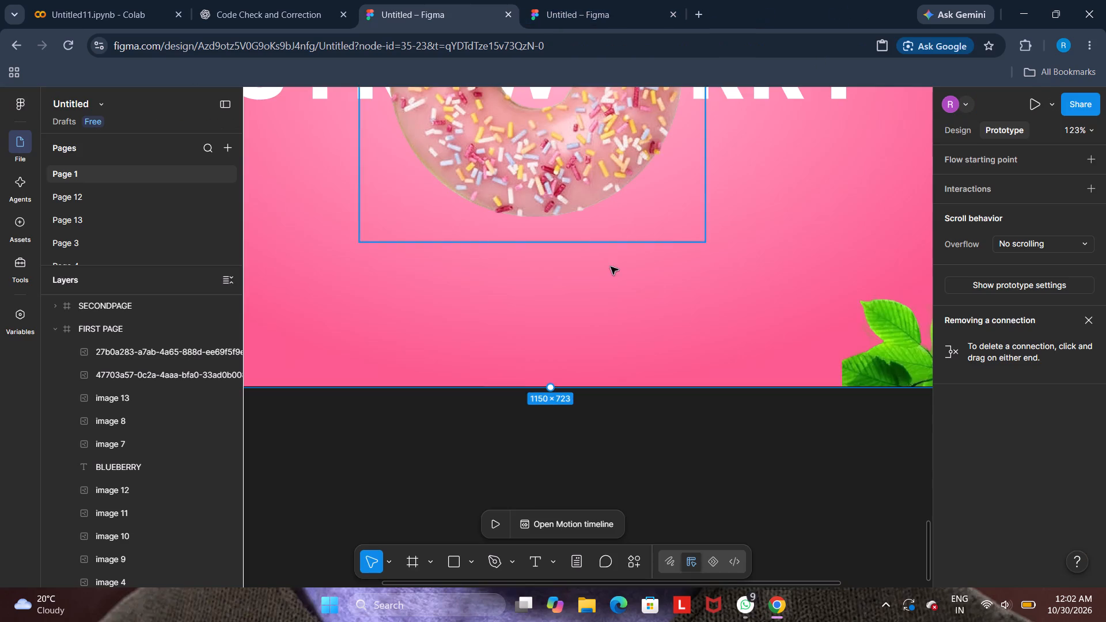
Preview the prototype starting at FIRST PAGE and move through the page transitions up to 5TH PAGE.
scroll(611, 267, up, 17)
scroll(611, 267, up, 7)
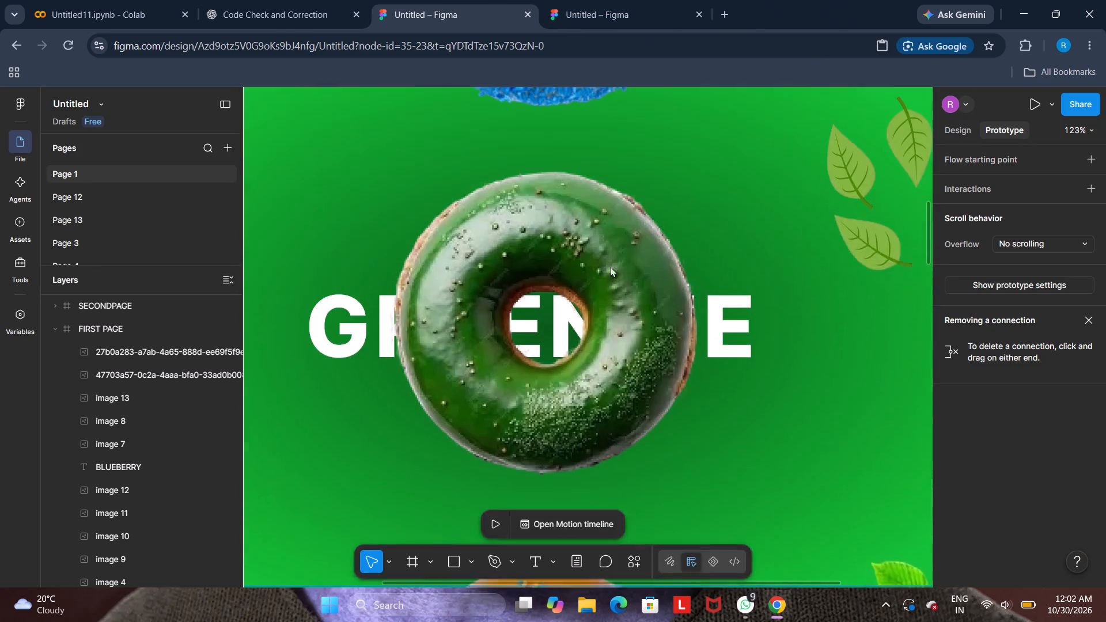
scroll(611, 267, up, 8)
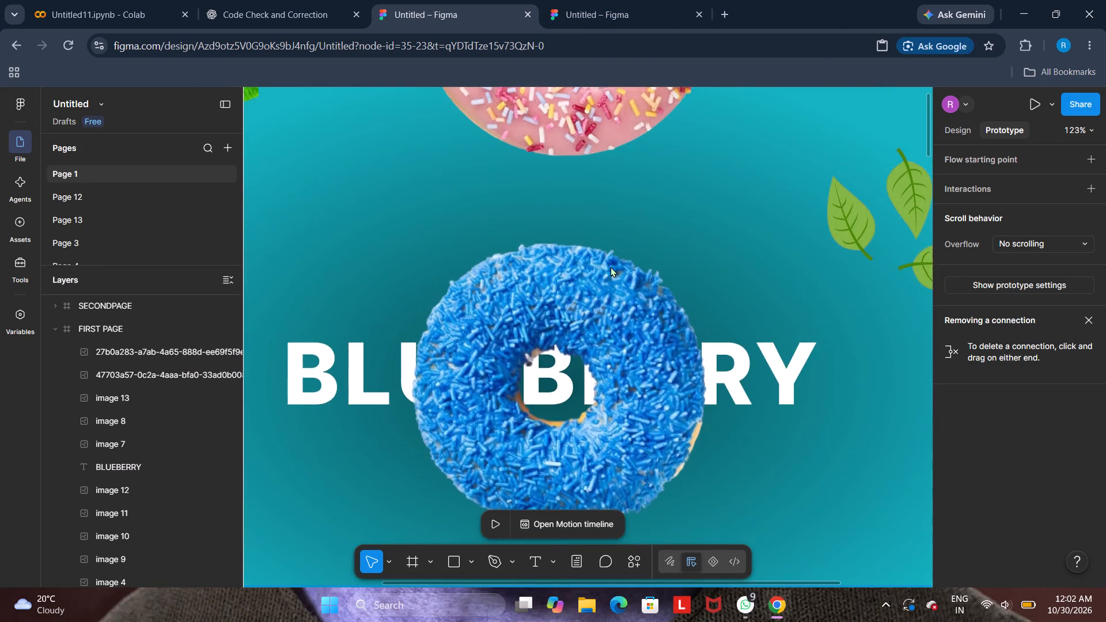
scroll(611, 267, up, 1)
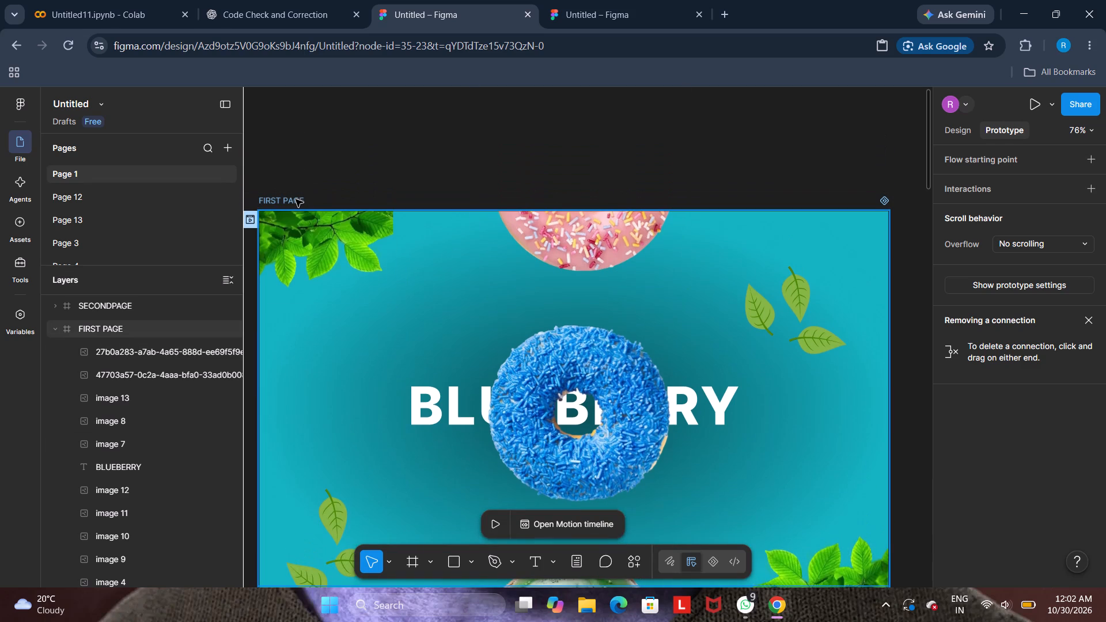
click(293, 200)
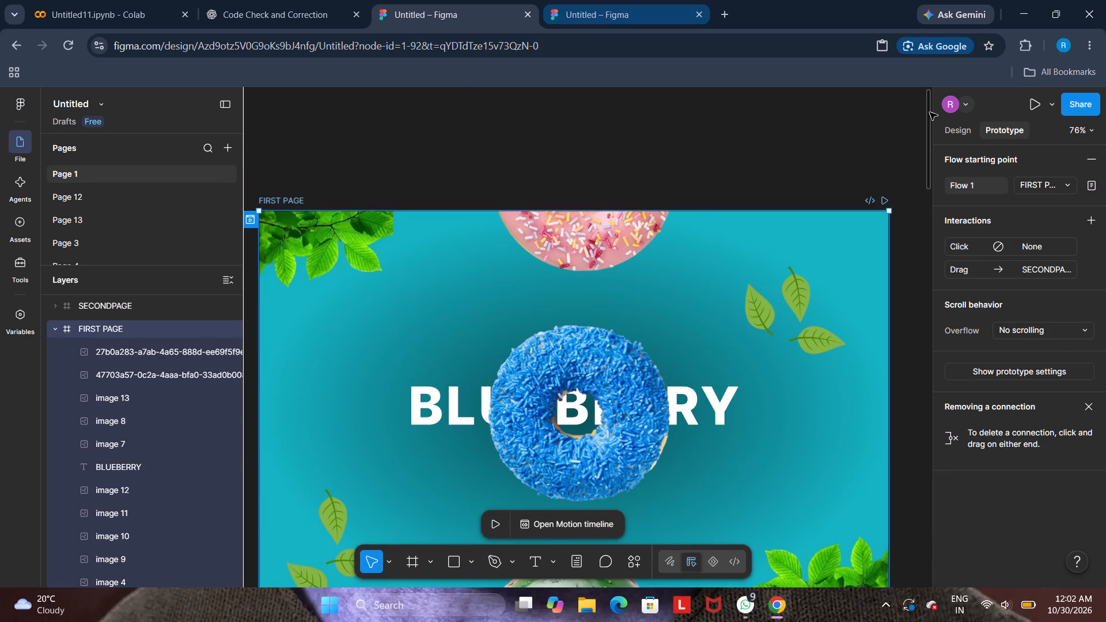
click(1032, 106)
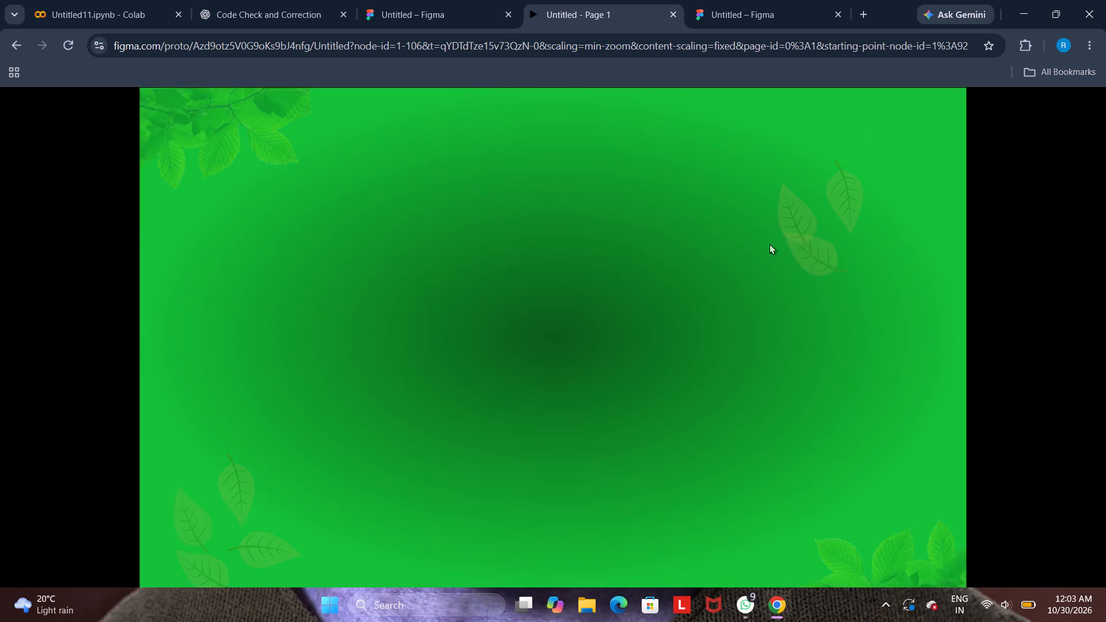
key(Right)
key(Right)
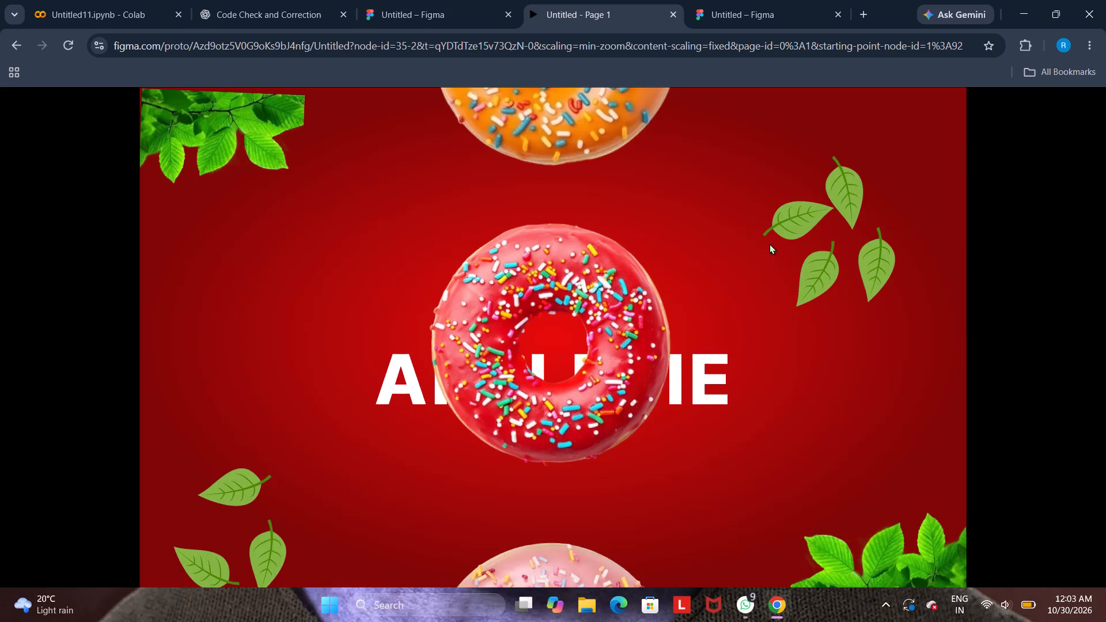
key(Left)
key(Right)
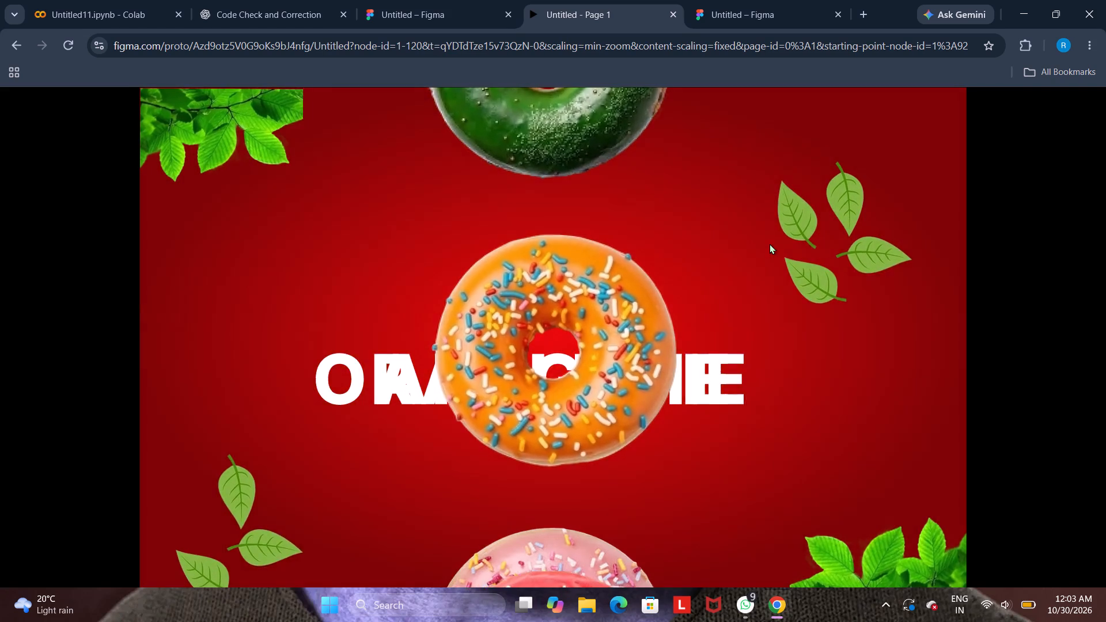
key(Right)
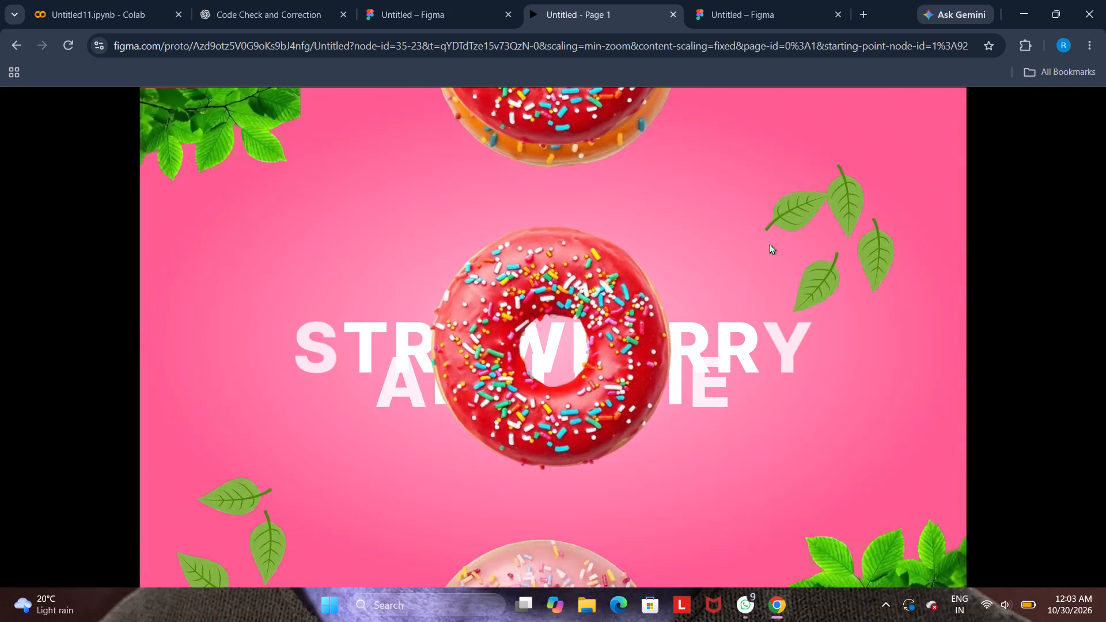
Go back through the previewed pages to SECONDPAGE, then replay the transitions forward and backward up to 5TH PAGE.
key(Left)
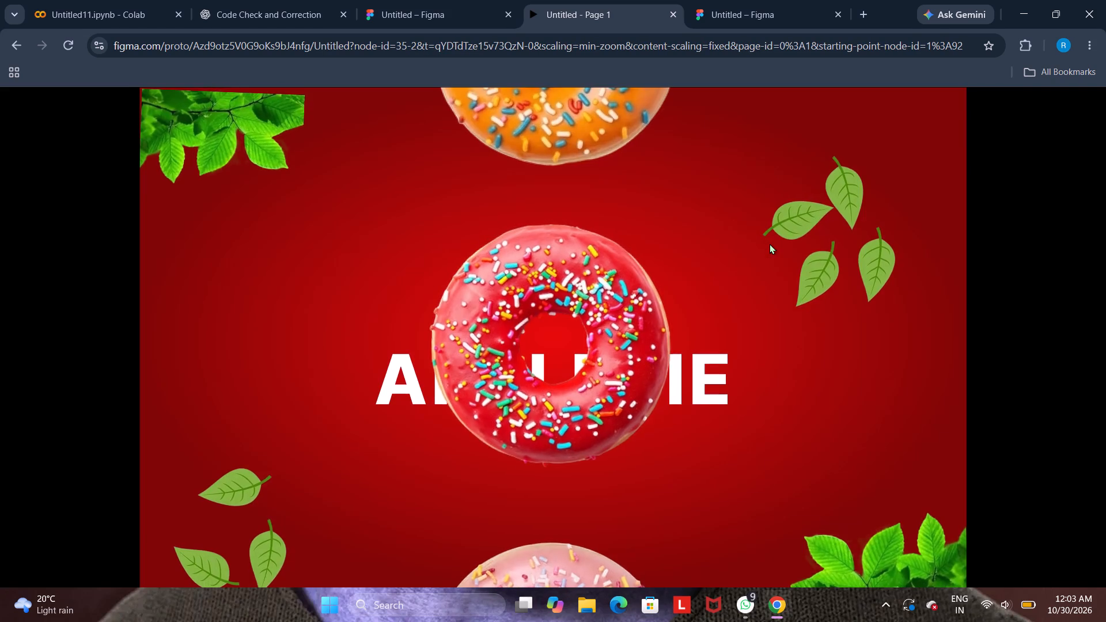
key(Left)
key(Left)
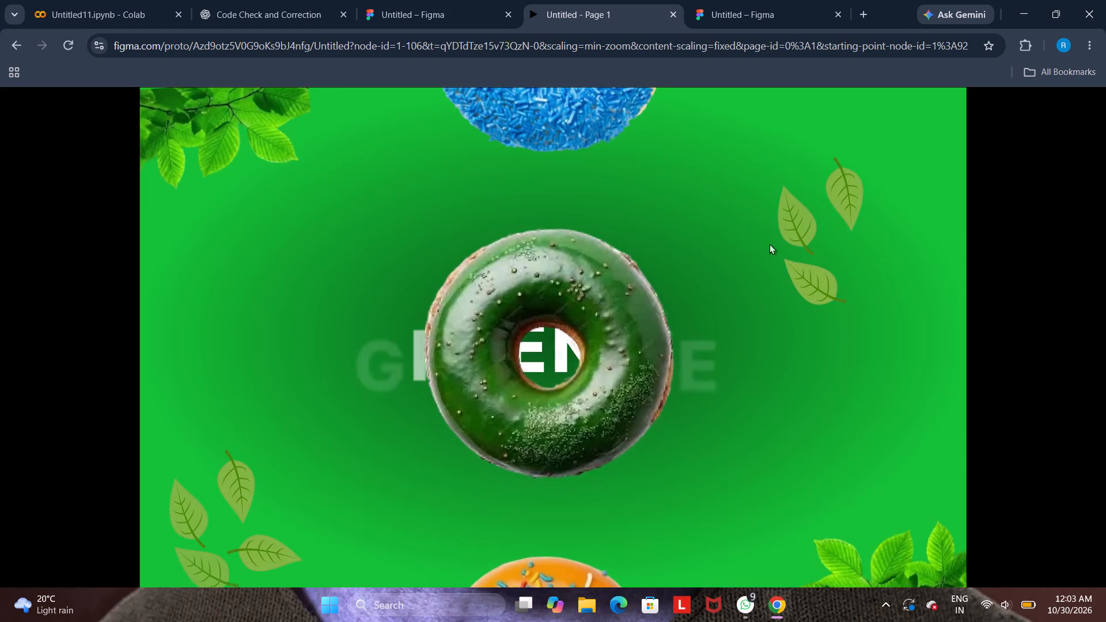
key(Right)
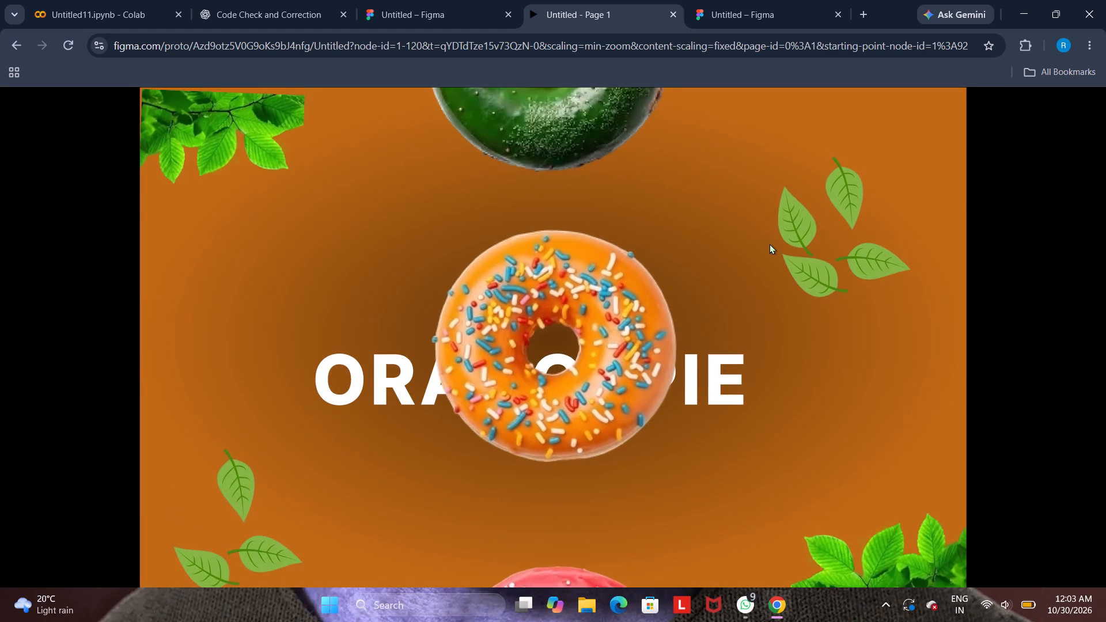
key(Right)
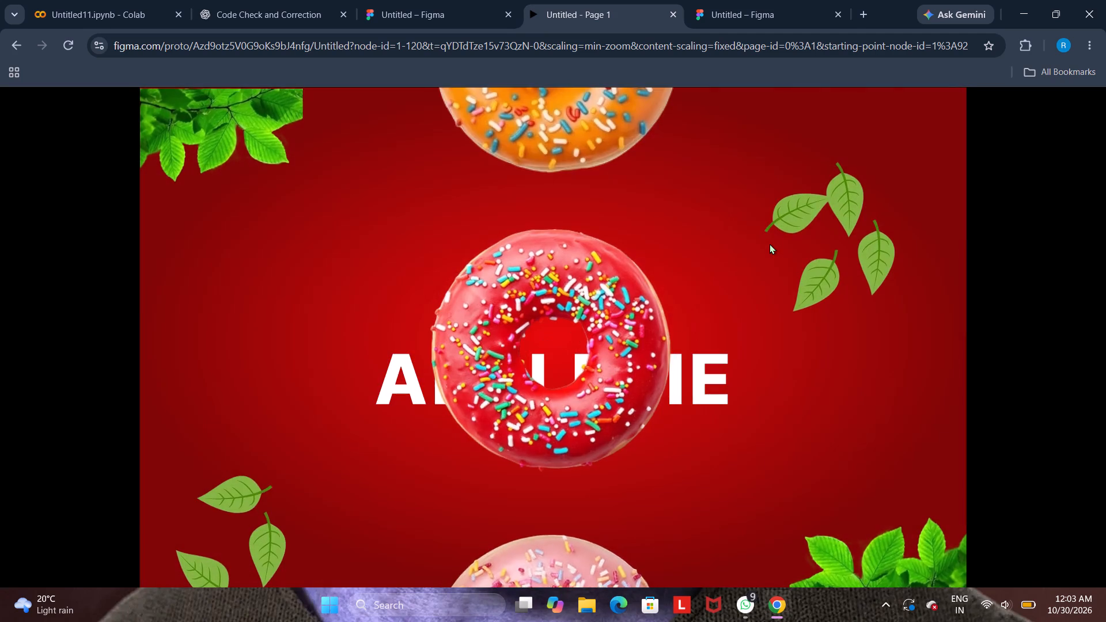
key(Left)
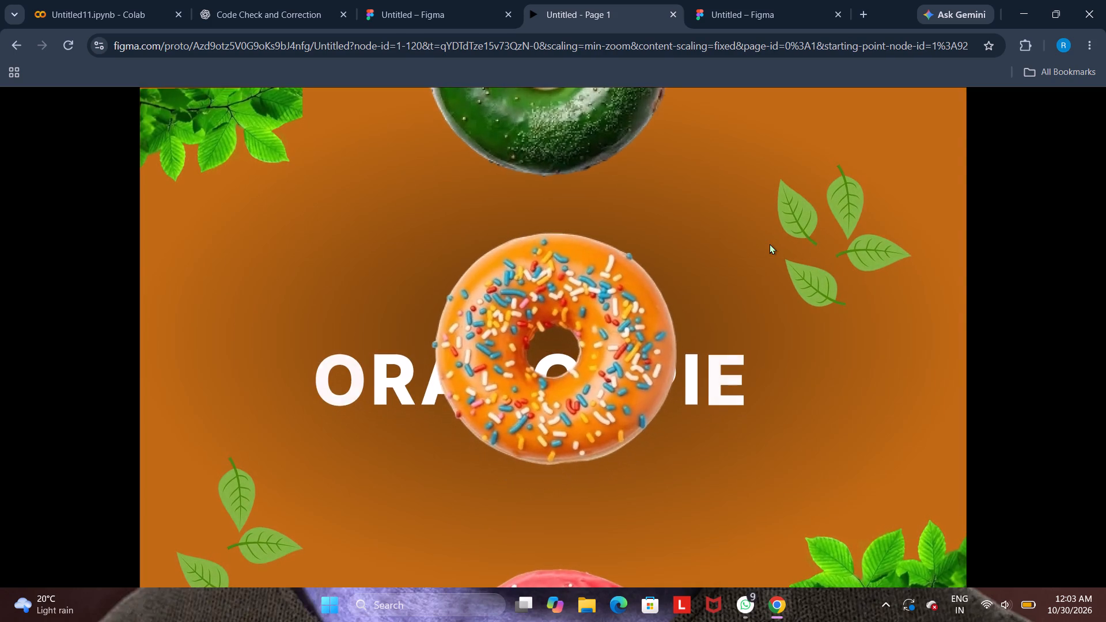
key(Right)
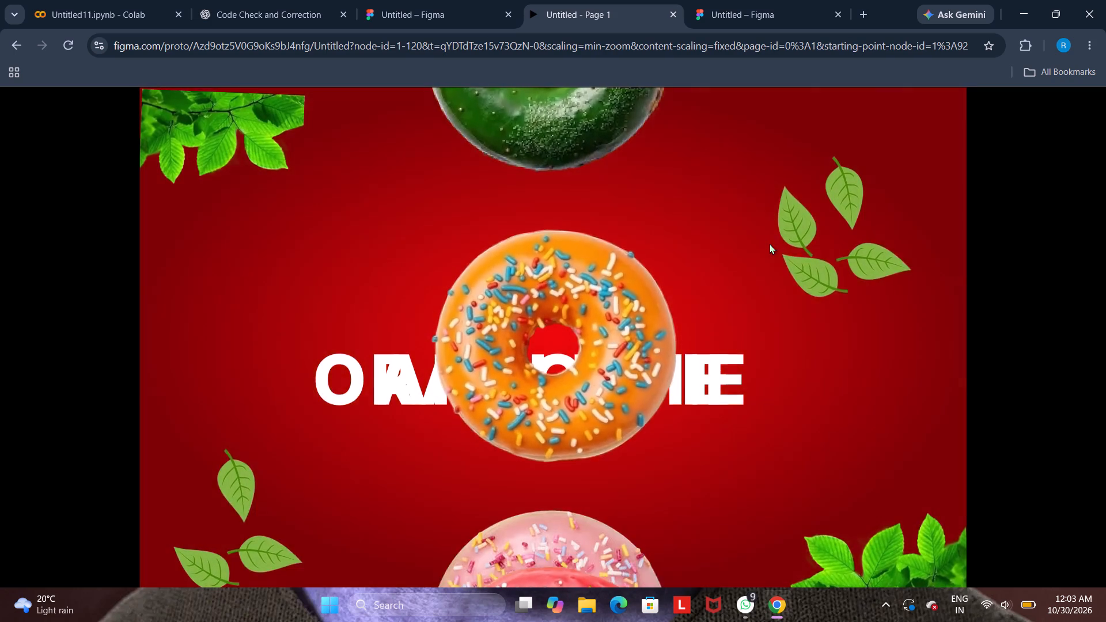
key(Right)
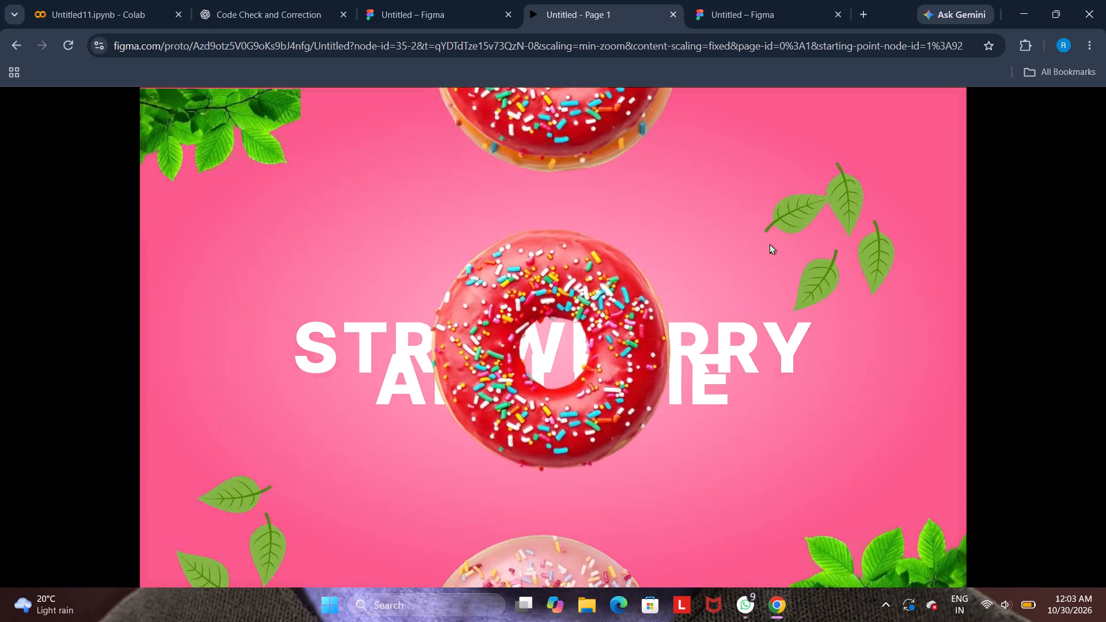
key(Left)
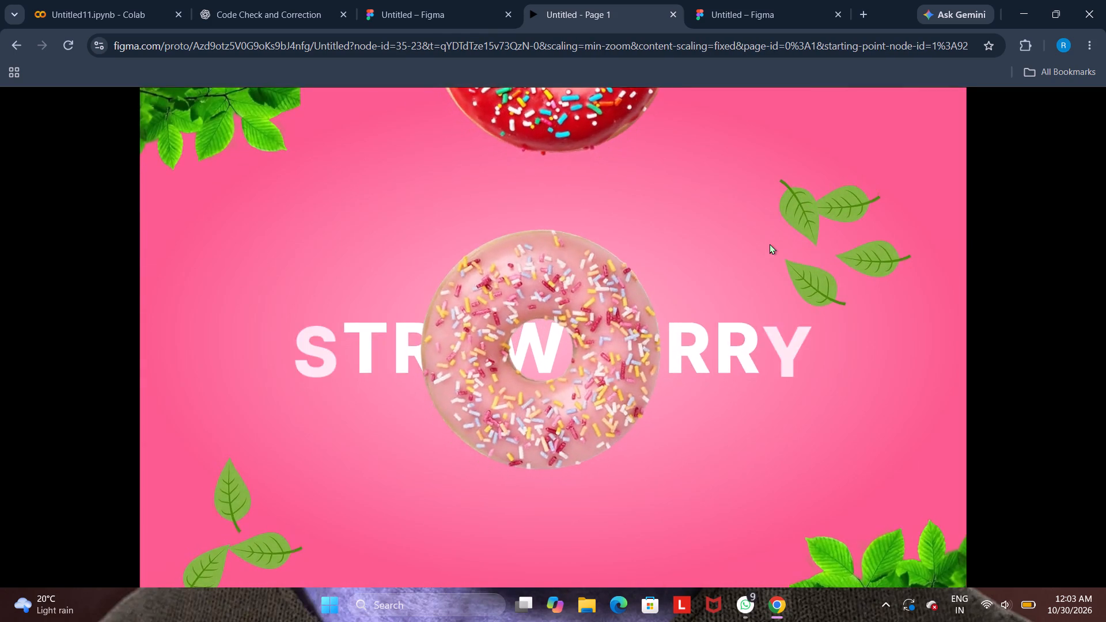
key(Right)
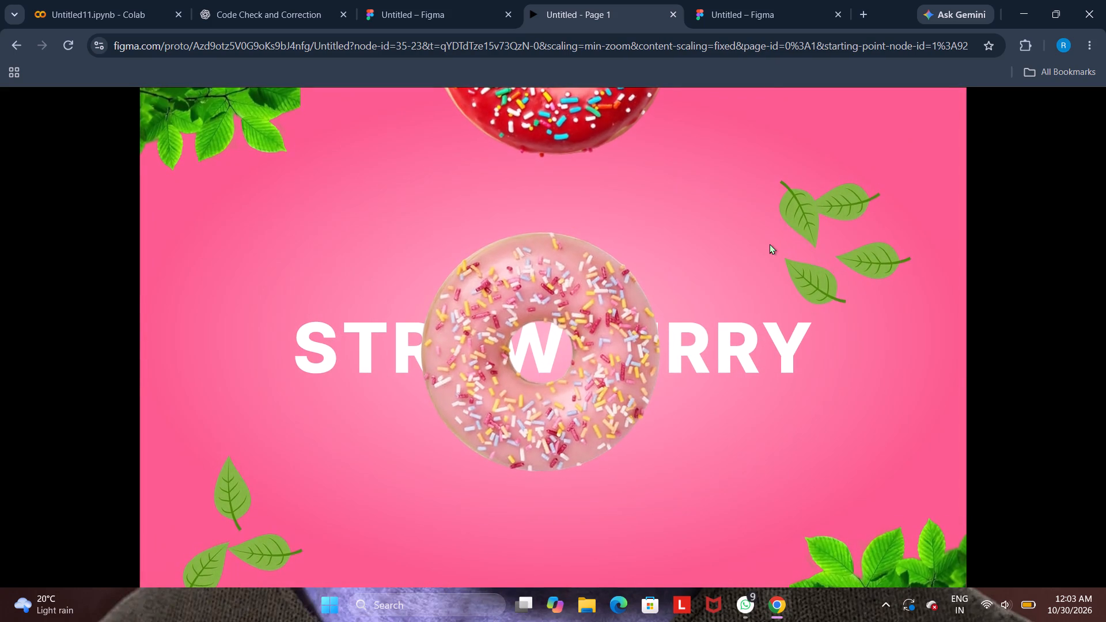
Return to the design file and inspect the On drag interaction from FIRST PAGE to SECONDPAGE.
click(408, 1)
scroll(624, 418, down, 4)
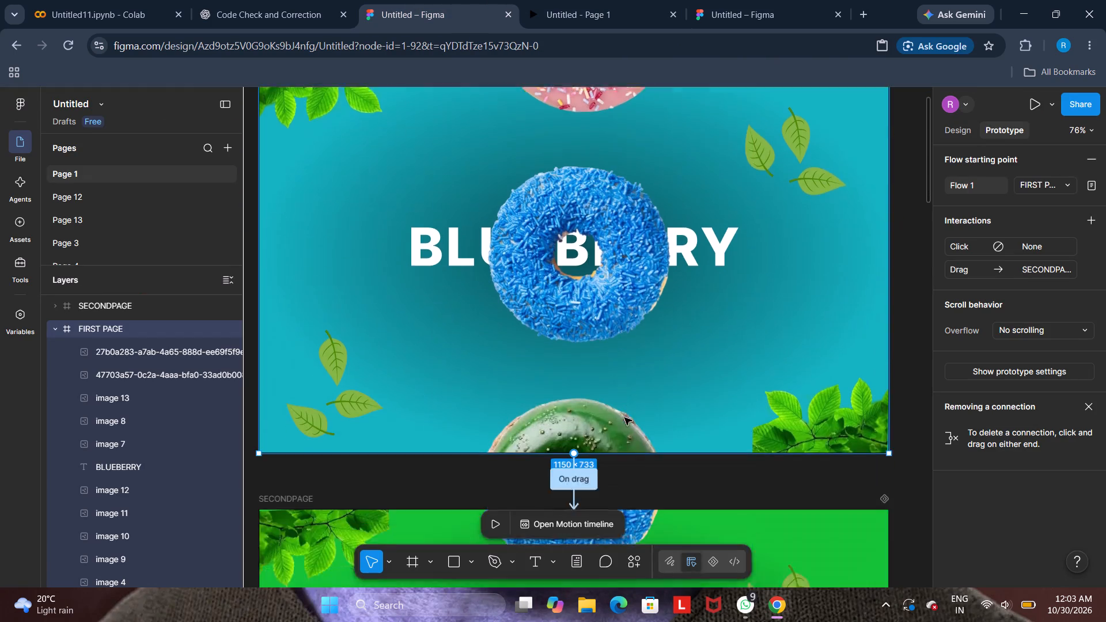
scroll(624, 418, down, 8)
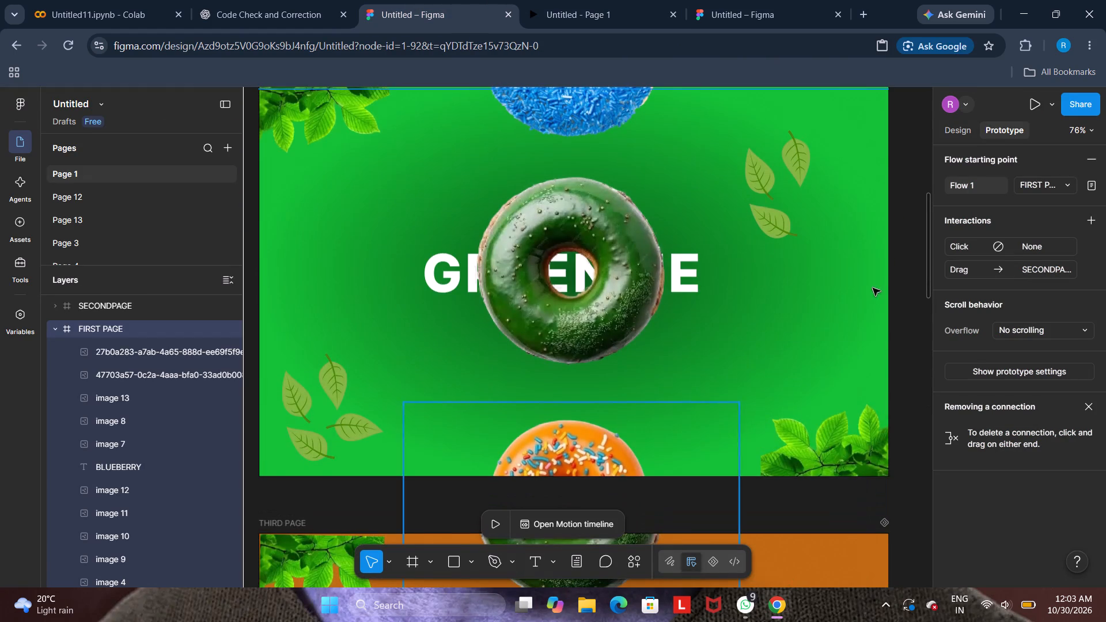
click(487, 371)
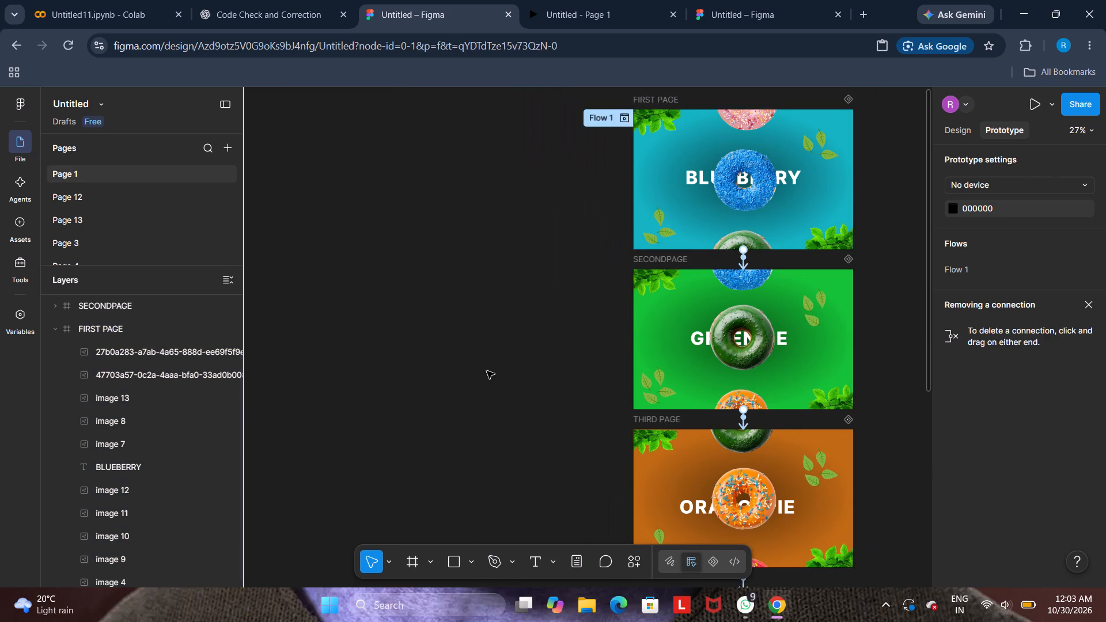
scroll(487, 371, down, 2)
scroll(551, 299, up, 2)
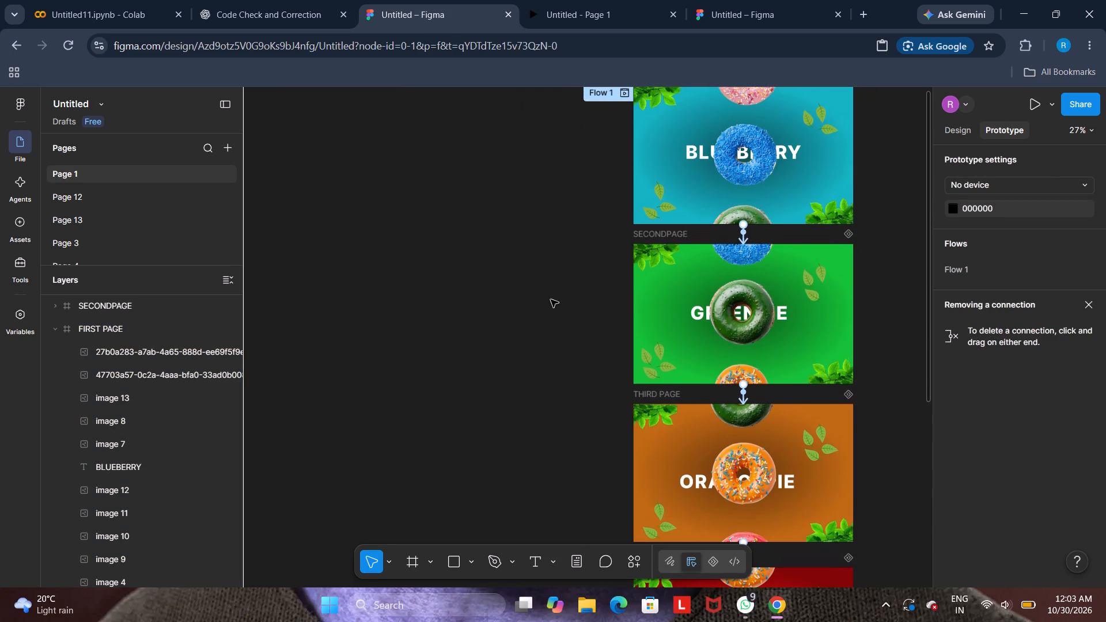
click(742, 238)
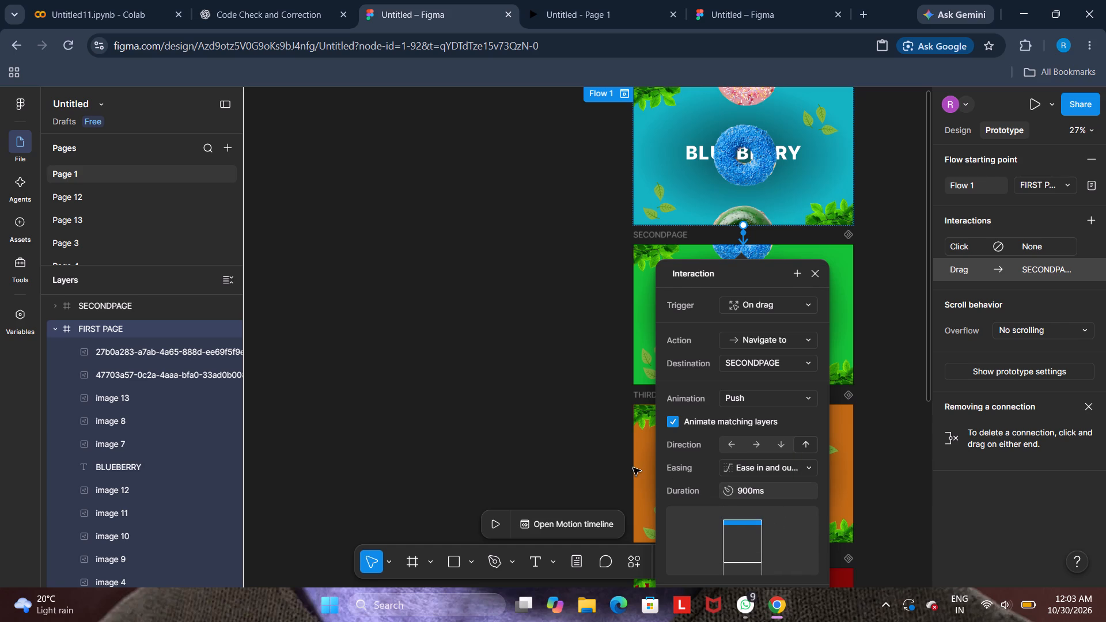
click(516, 441)
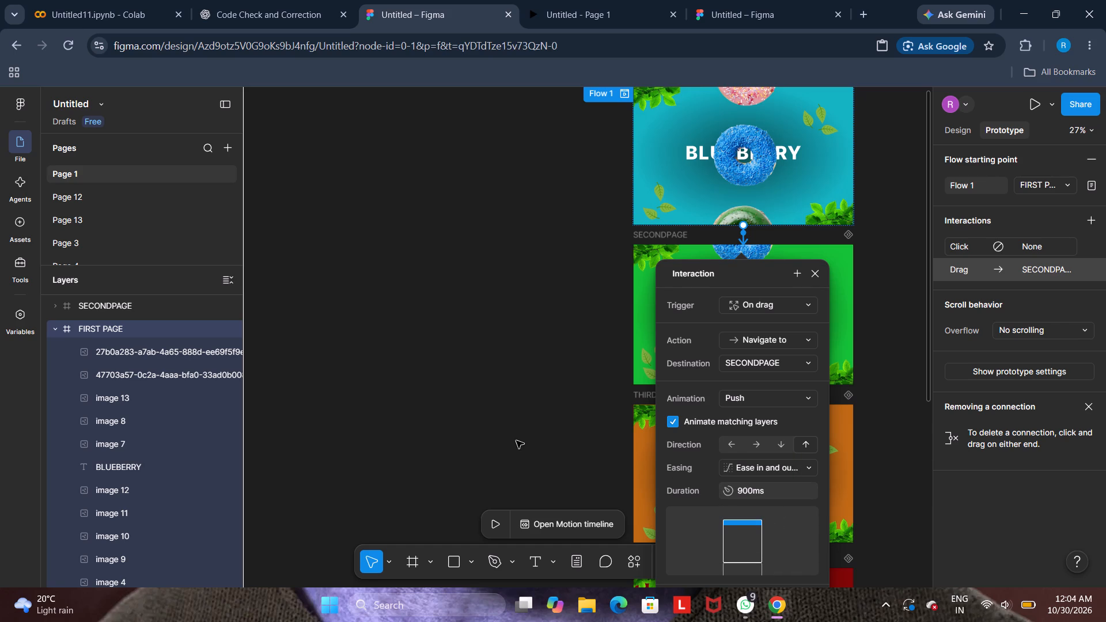
Enable Animate matching layers on the Move in On drag interaction from SECONDPAGE to THIRD PAGE.
click(743, 397)
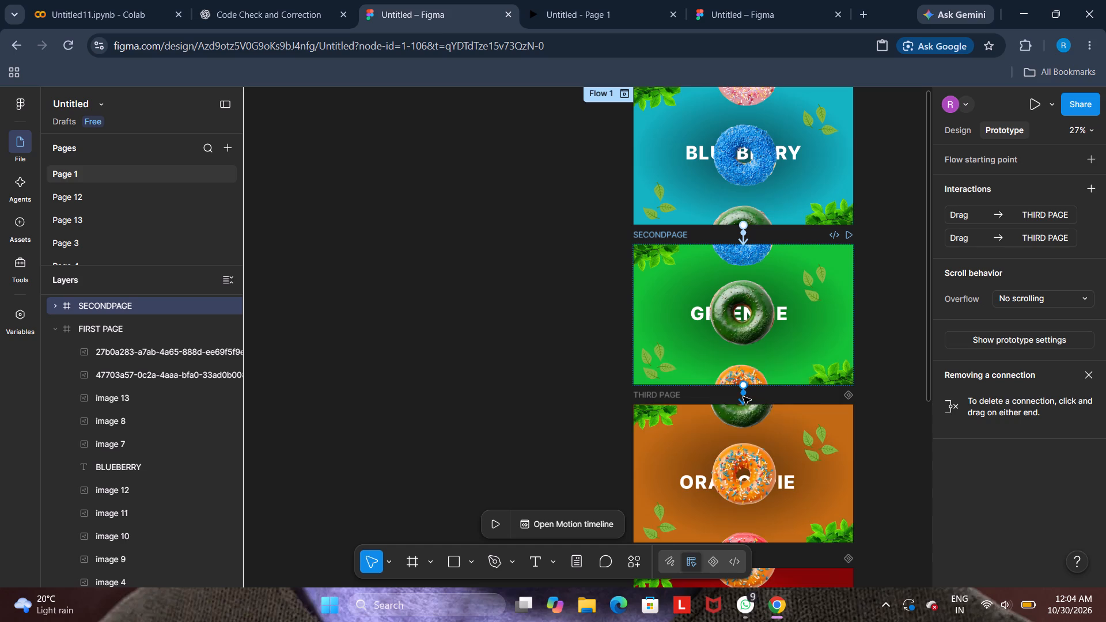
click(677, 518)
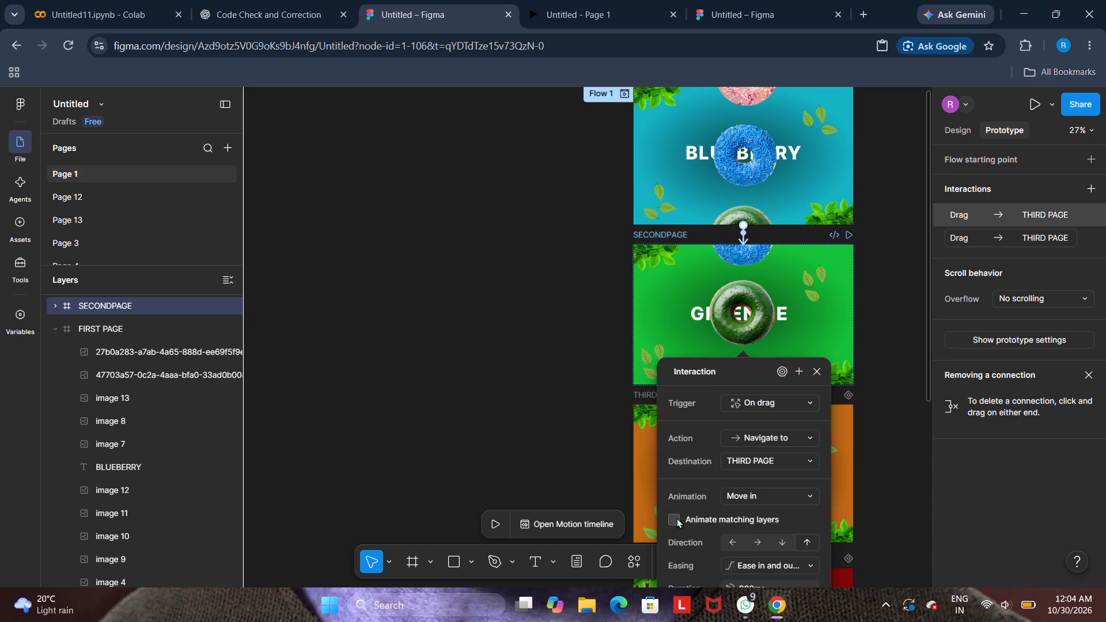
scroll(725, 485, down, 1)
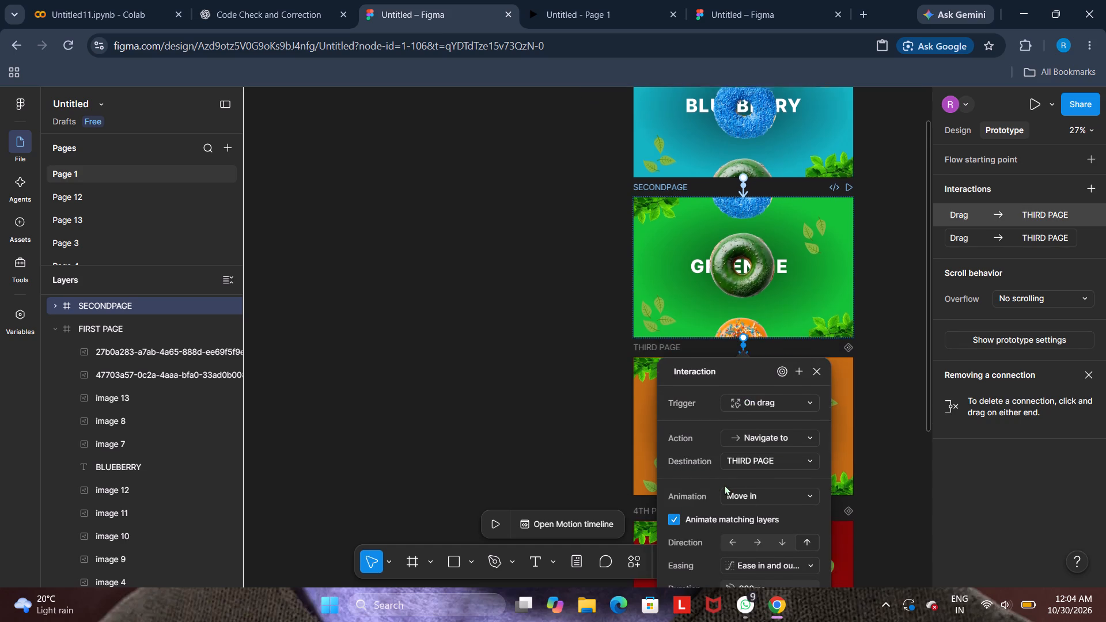
scroll(725, 485, down, 1)
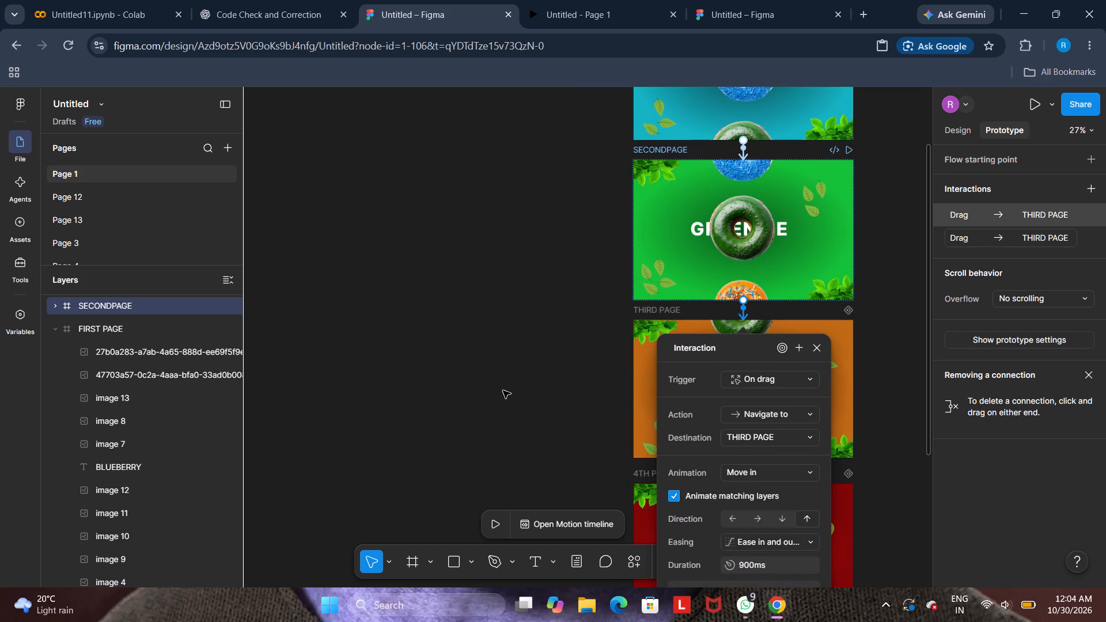
click(503, 390)
Check the settings of the On drag interactions from THIRD PAGE to 4TH PAGE and from 4TH PAGE to 5TH PAGE.
click(740, 469)
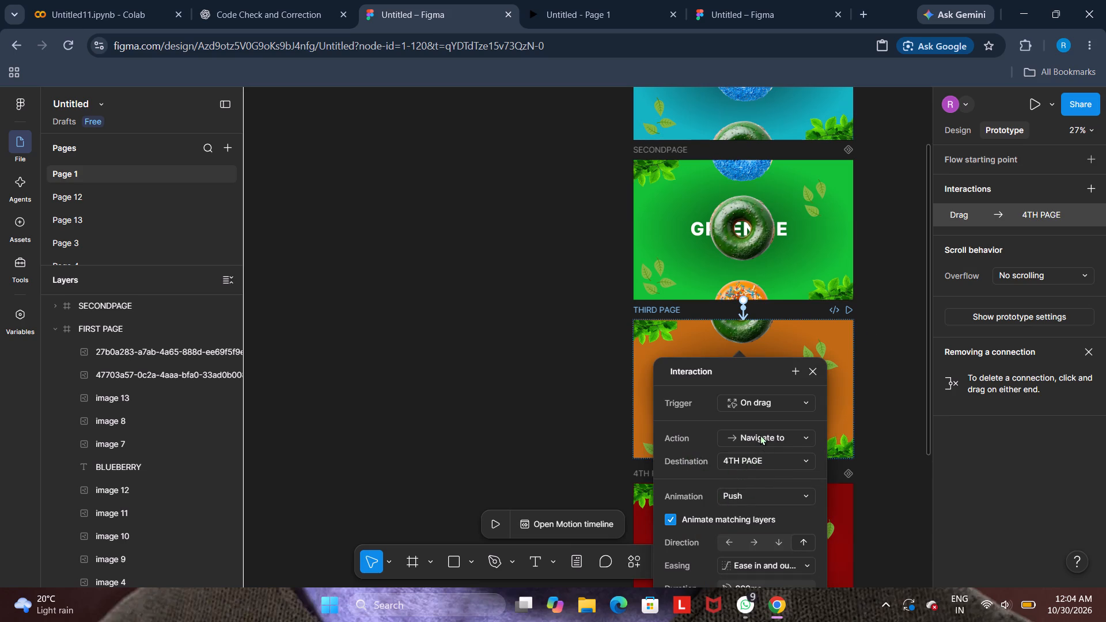
click(795, 437)
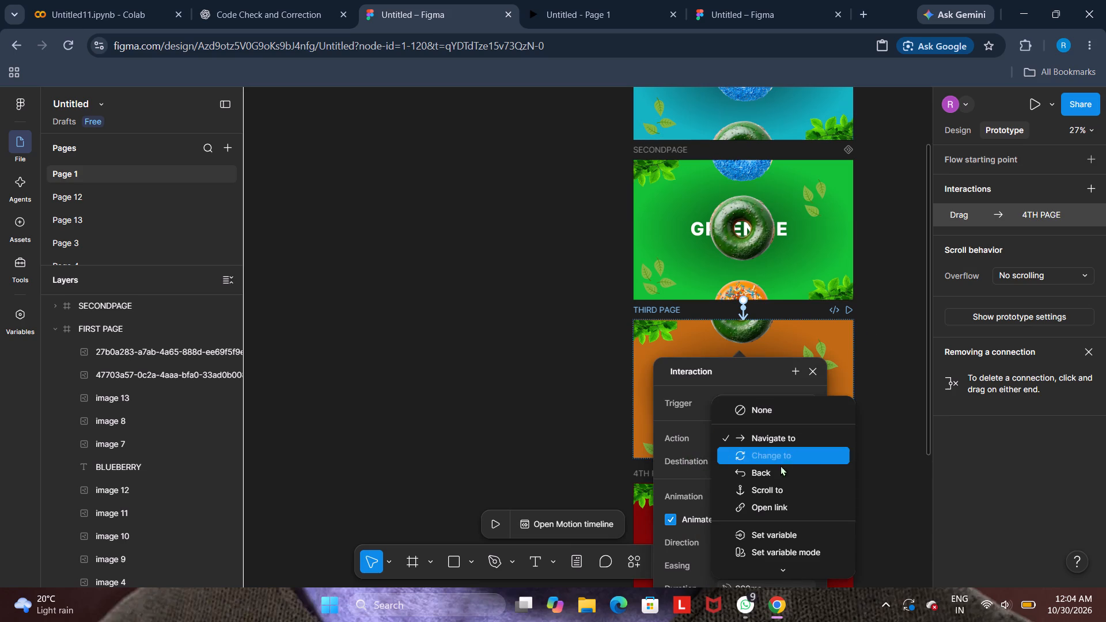
click(551, 407)
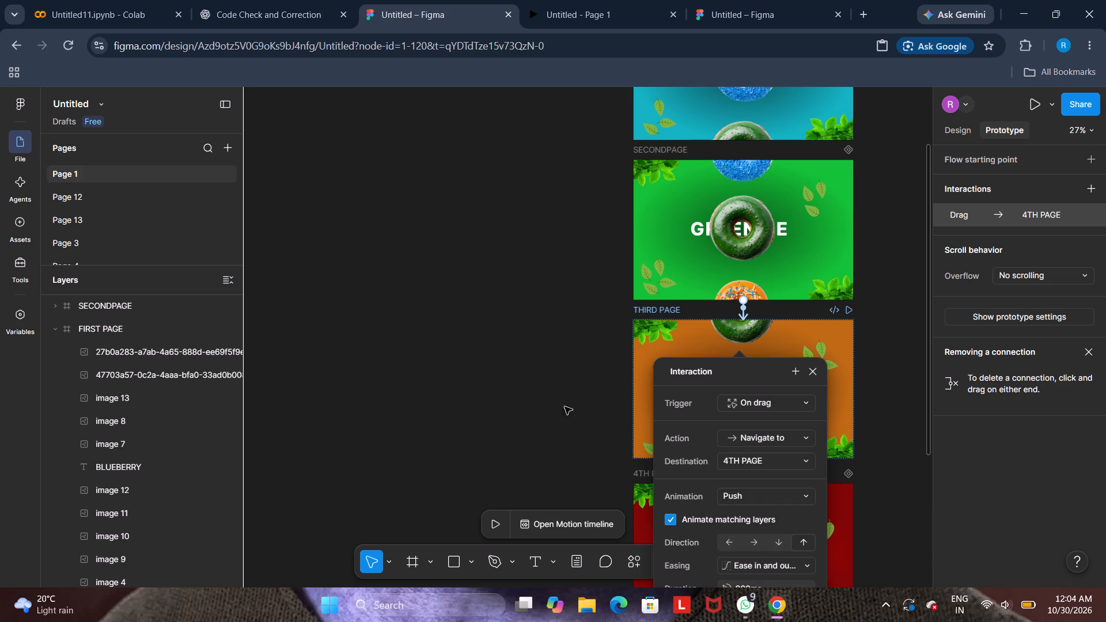
scroll(569, 454, down, 2)
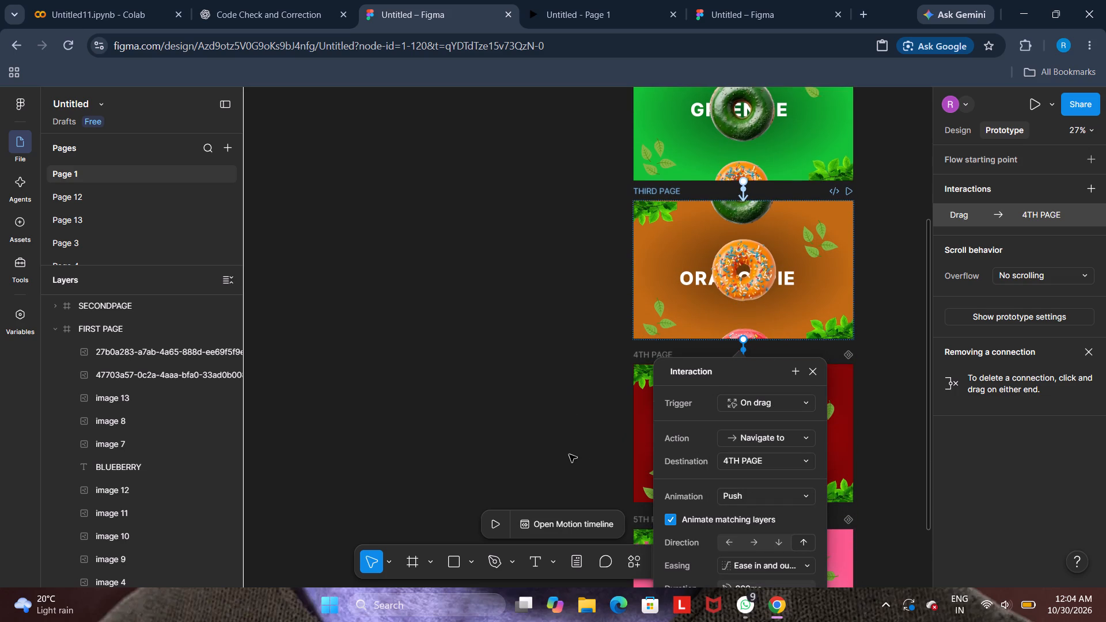
scroll(717, 516, down, 1)
click(529, 423)
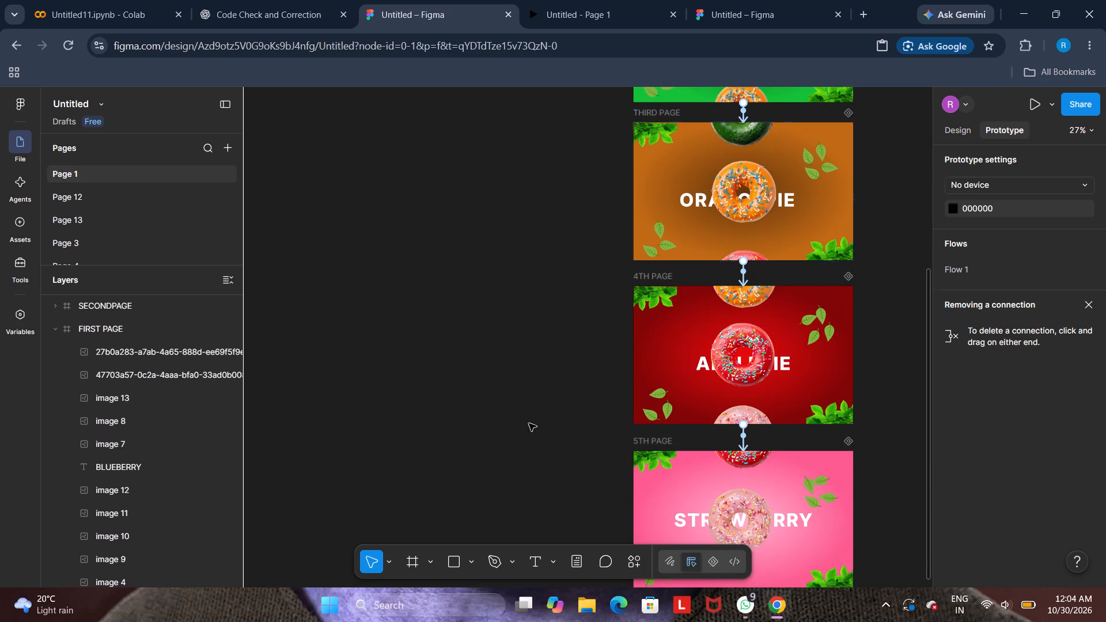
click(743, 439)
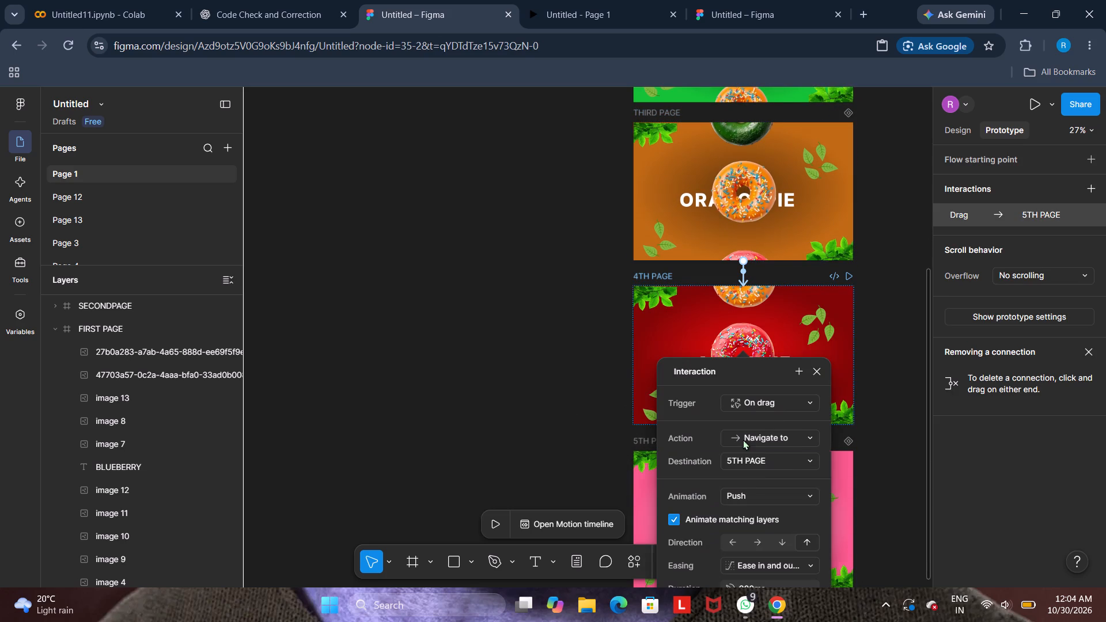
scroll(764, 533, down, 2)
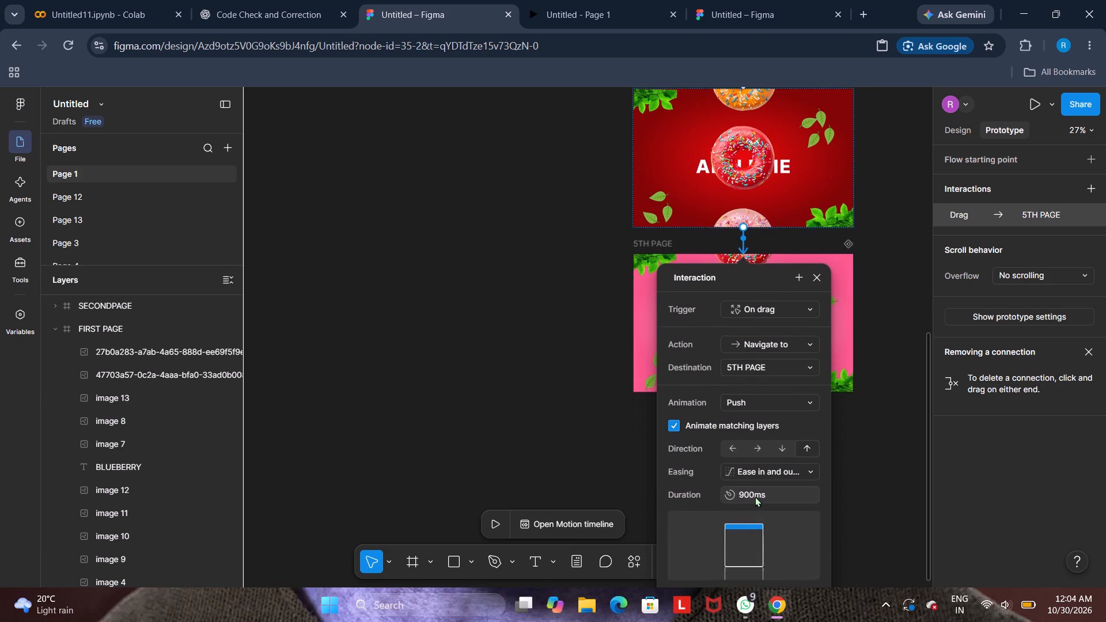
click(816, 304)
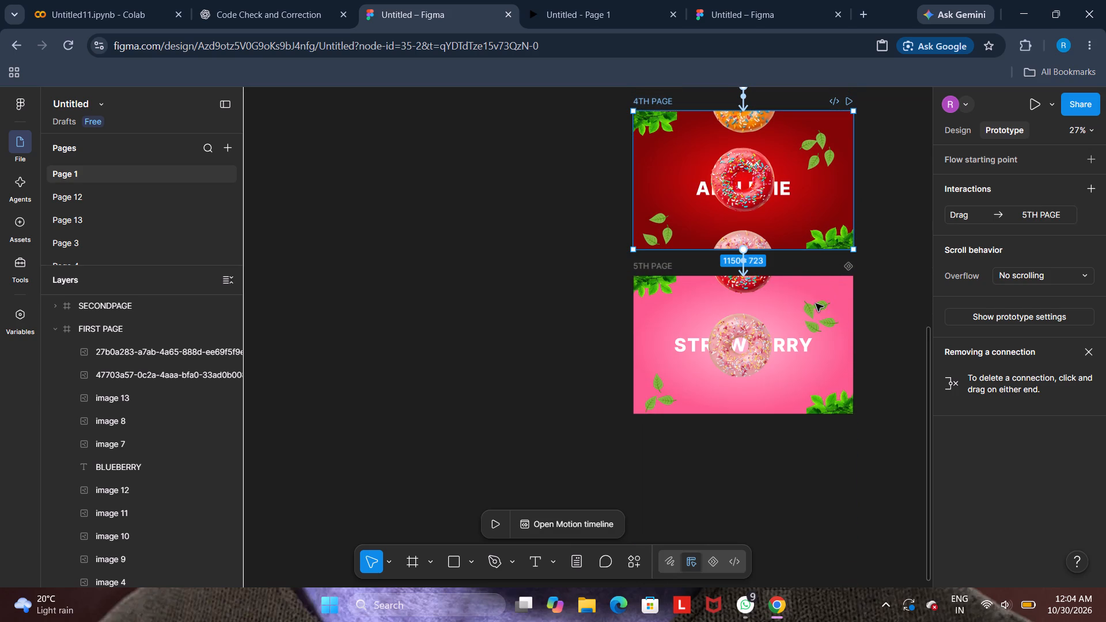
Preview the prototype starting at 4TH PAGE and close the preview.
click(1030, 104)
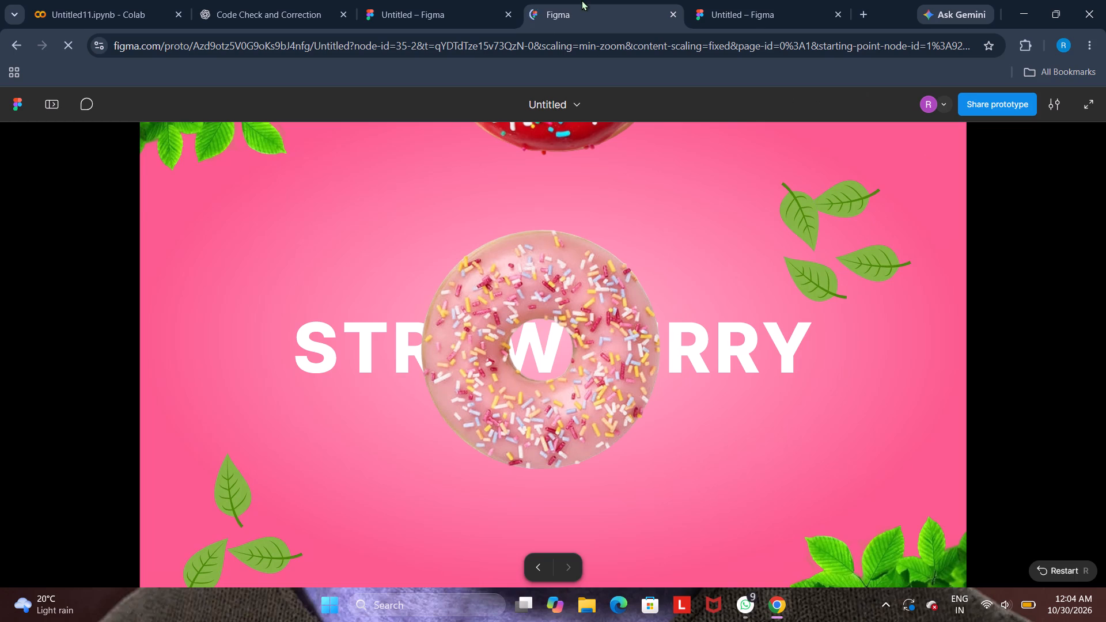
click(669, 11)
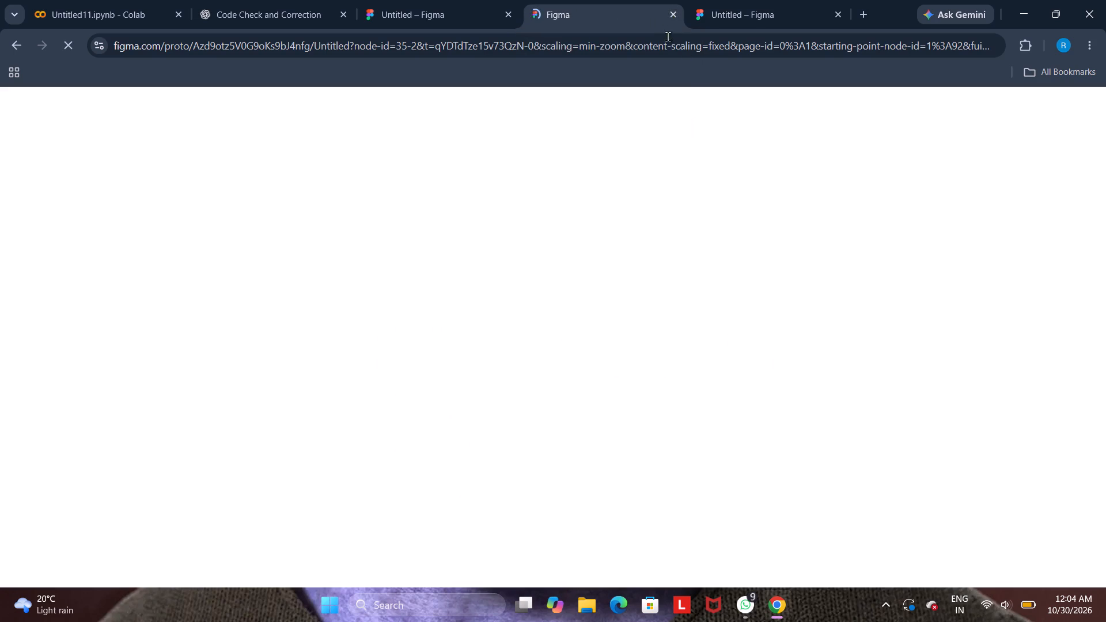
Preview the prototype starting at FIRST PAGE and move through the transitions up to 5TH PAGE, replaying the THIRD PAGE to 4TH PAGE one.
scroll(673, 172, up, 4)
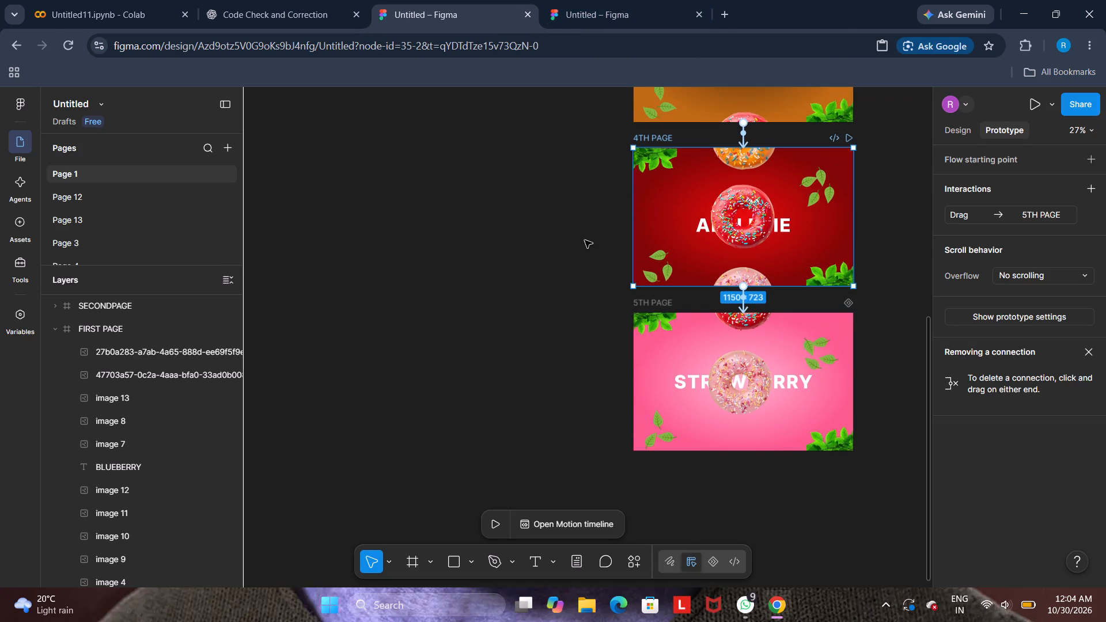
scroll(585, 240, up, 6)
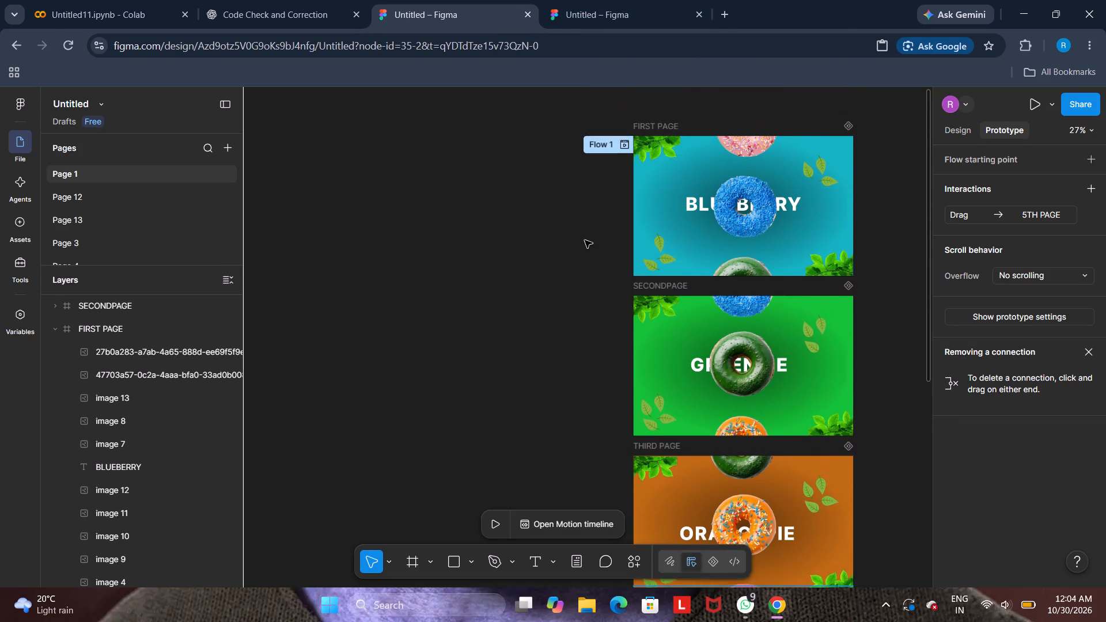
scroll(585, 240, up, 1)
click(658, 135)
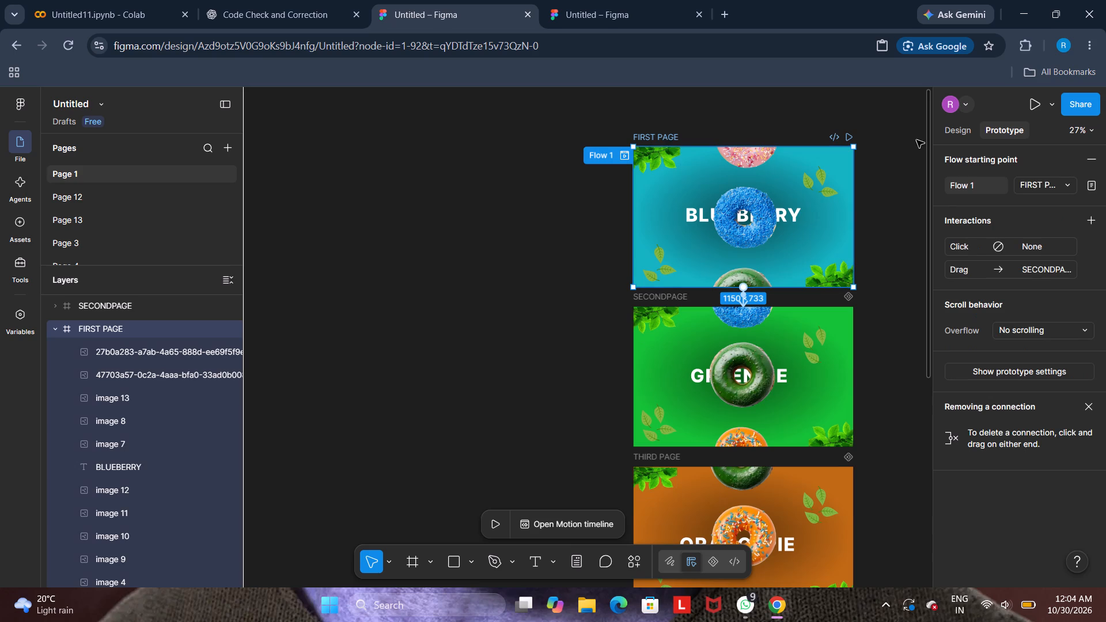
click(1027, 102)
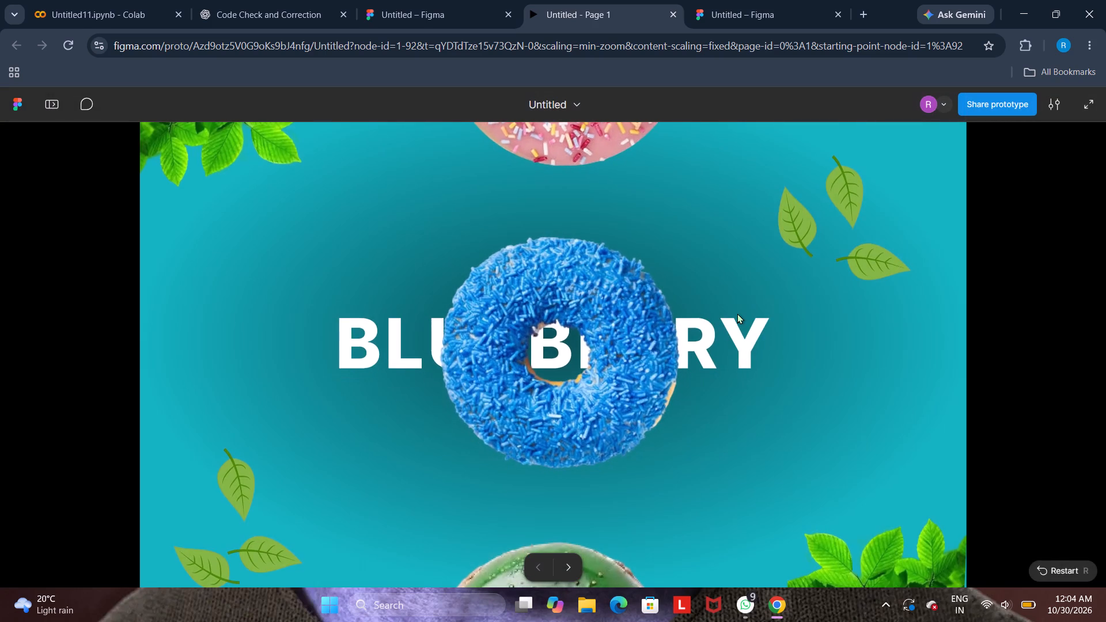
key(Right)
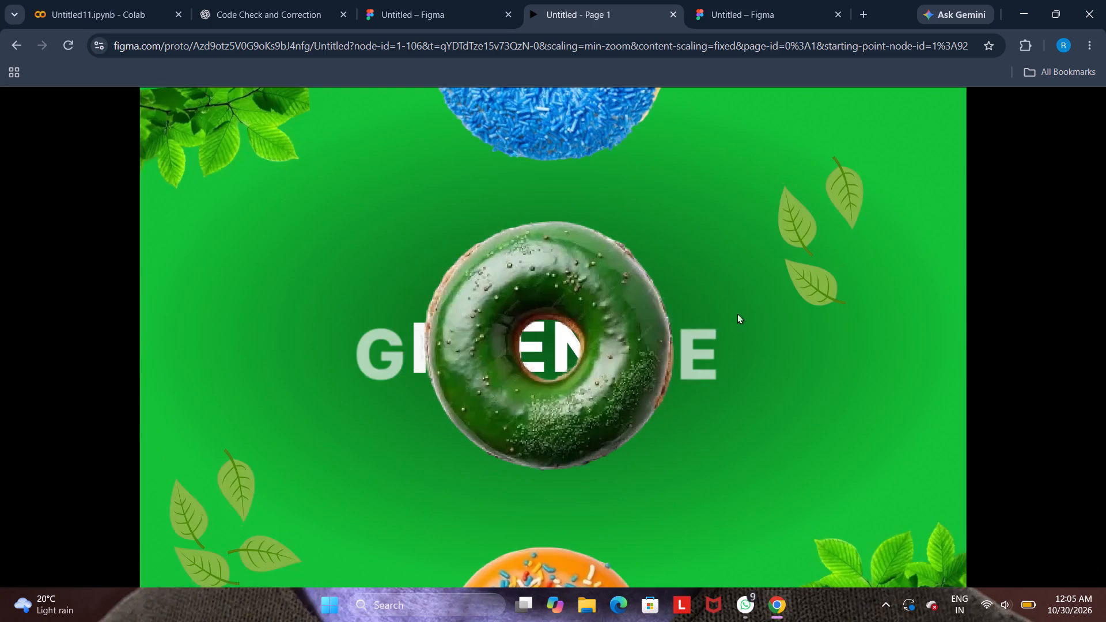
key(Right)
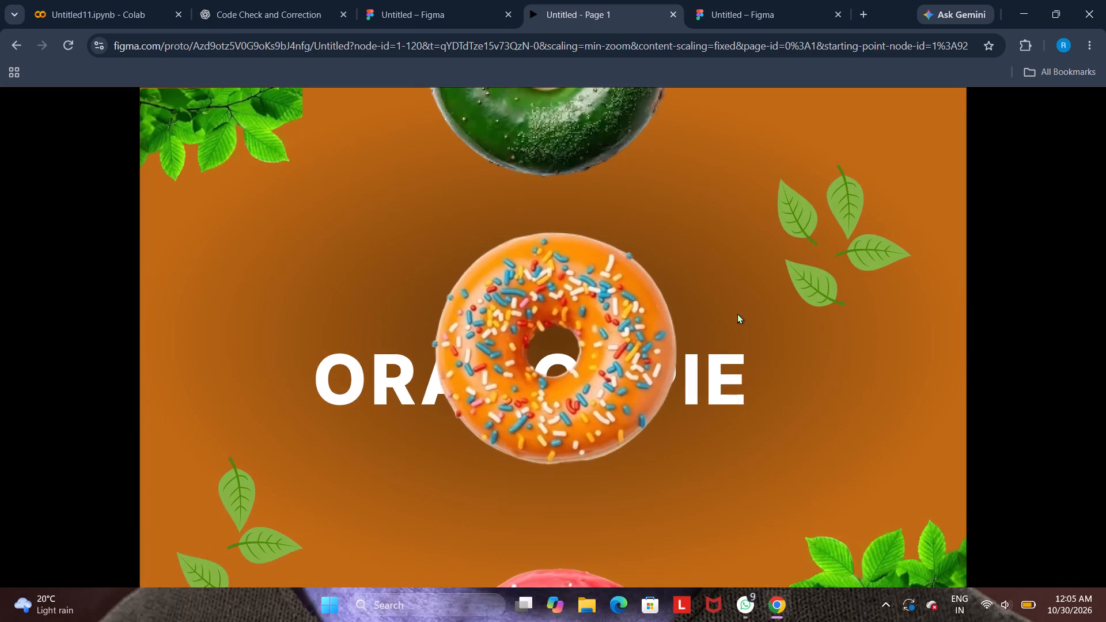
key(Right)
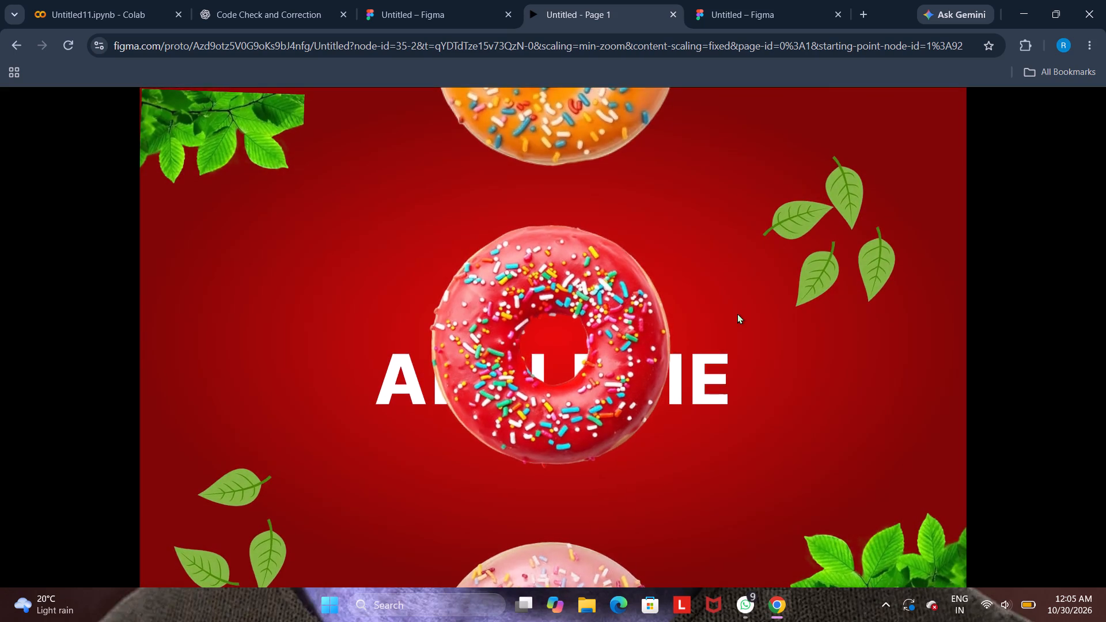
key(Left)
key(Right)
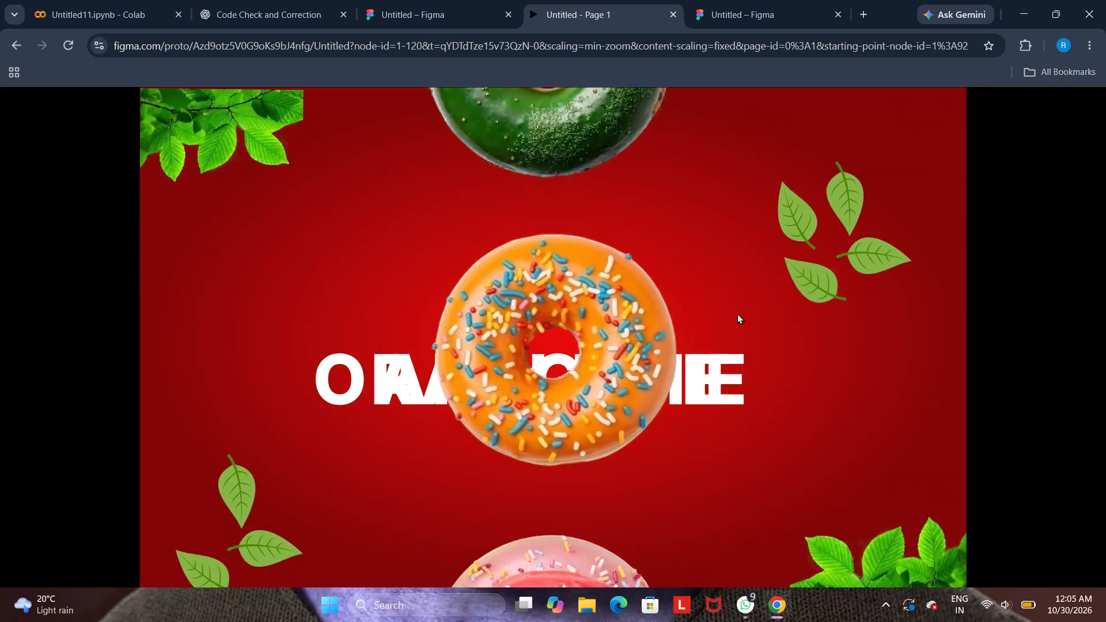
key(Right)
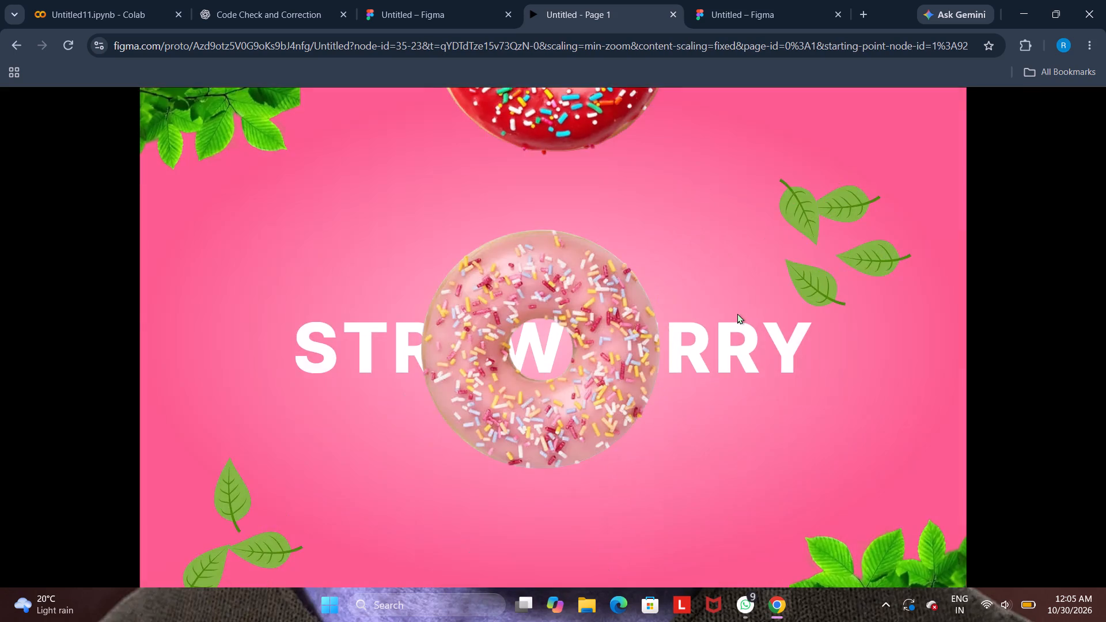
Go back through the previewed pages to FIRST PAGE, then replay the transitions forward to 5TH PAGE, repeating the one into 4TH PAGE.
key(Left)
key(Left)
key(Left)
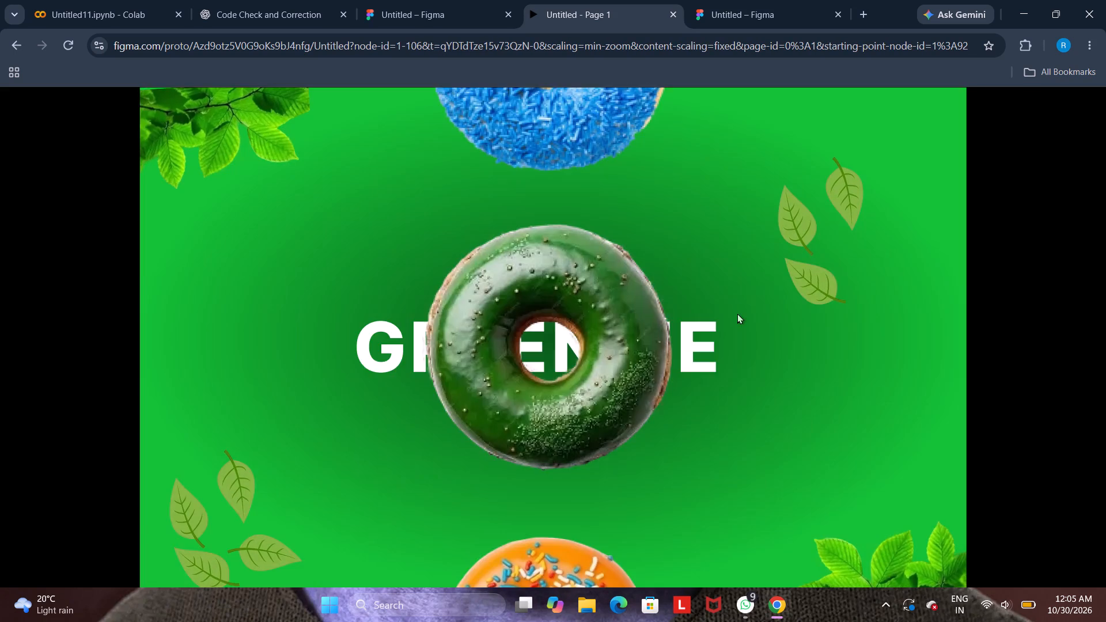
key(Left)
key(Left)
key(Right)
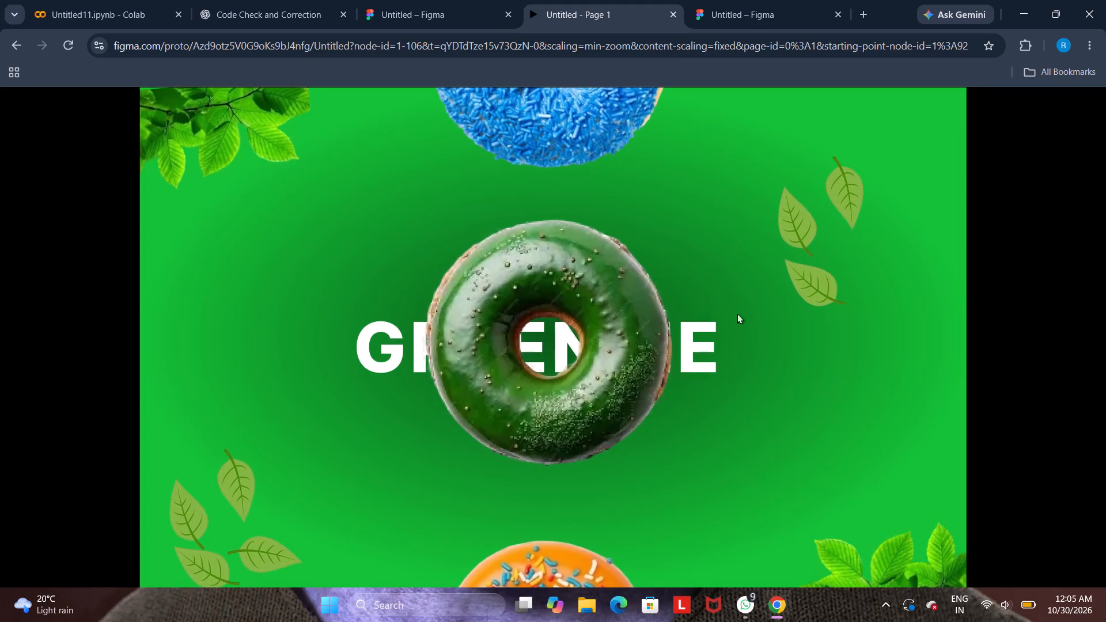
key(Right)
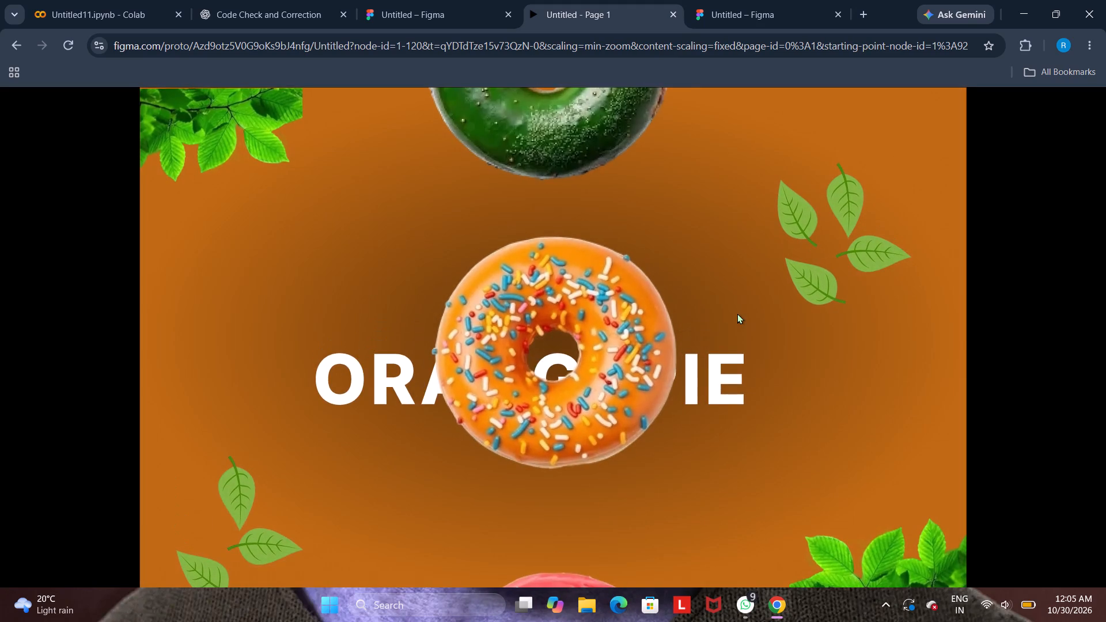
key(Right)
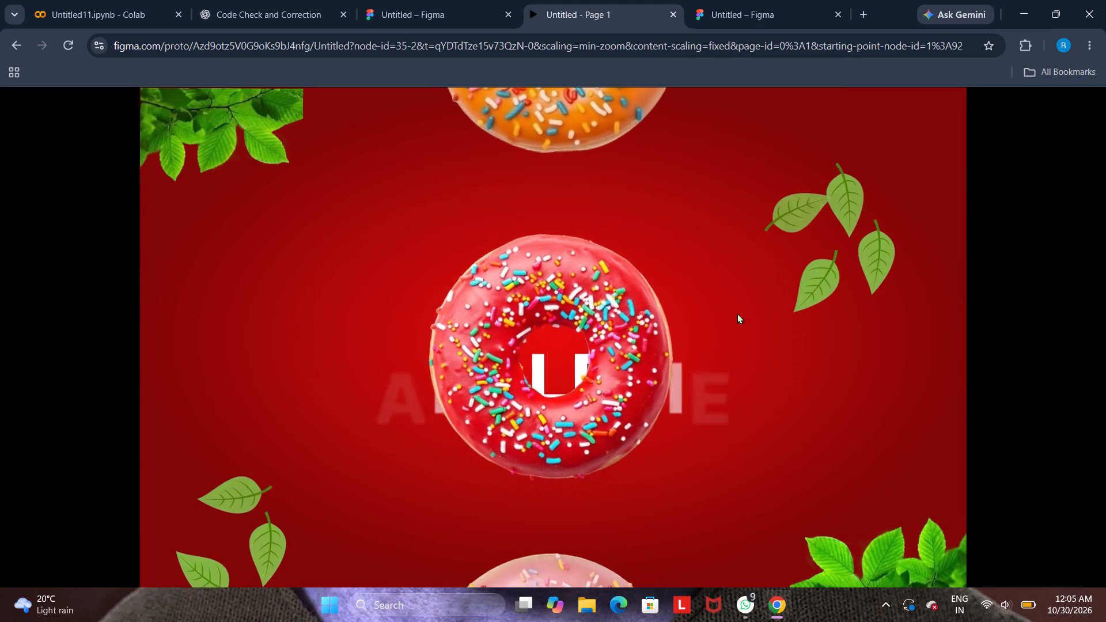
key(Left)
key(Right)
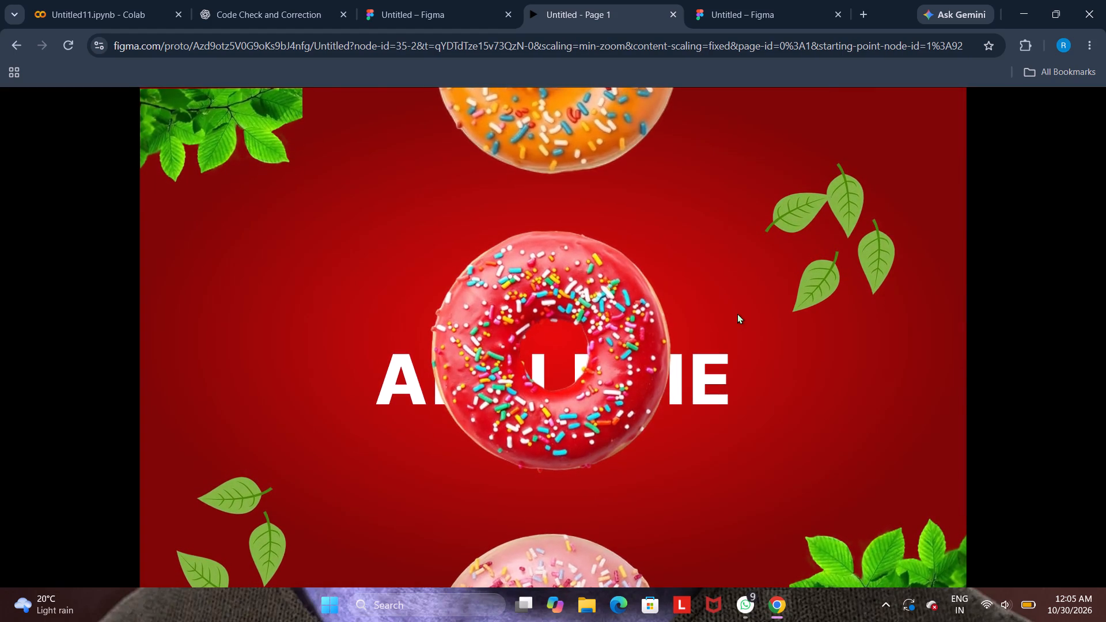
key(Right)
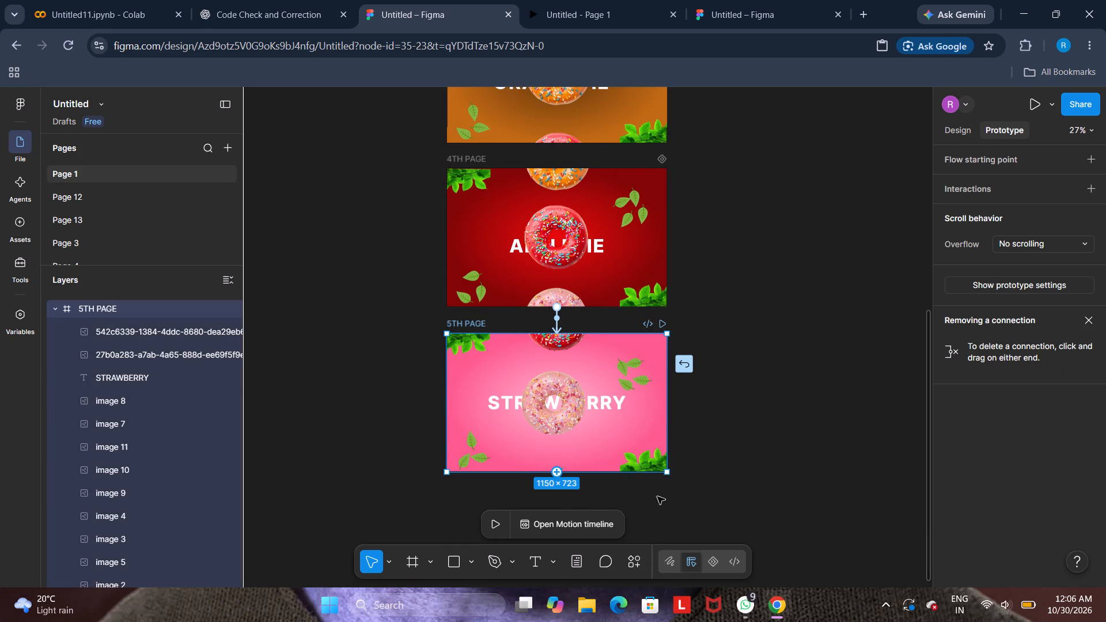
Connect 5TH PAGE back to FIRST PAGE with an On drag interaction.
drag(657, 496, 680, 18)
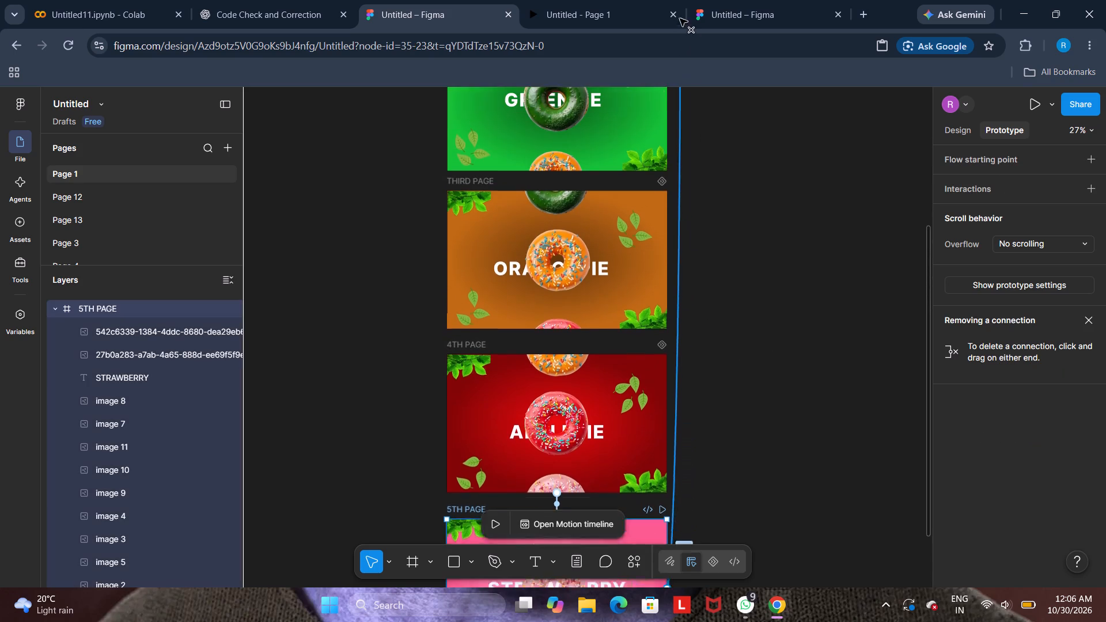
drag(680, 18, 574, 231)
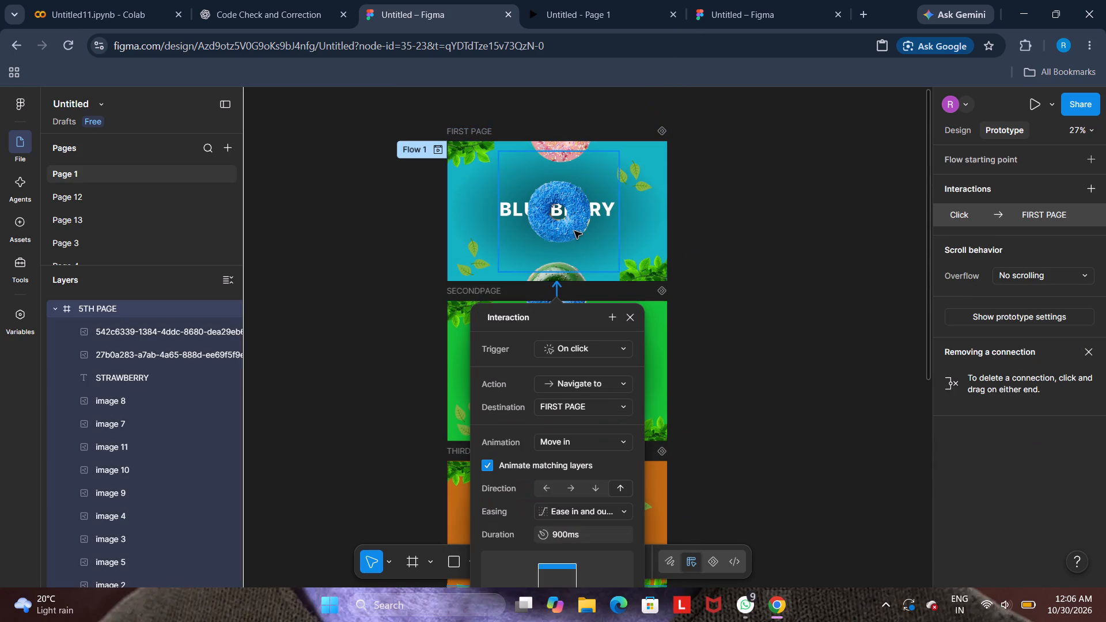
click(600, 351)
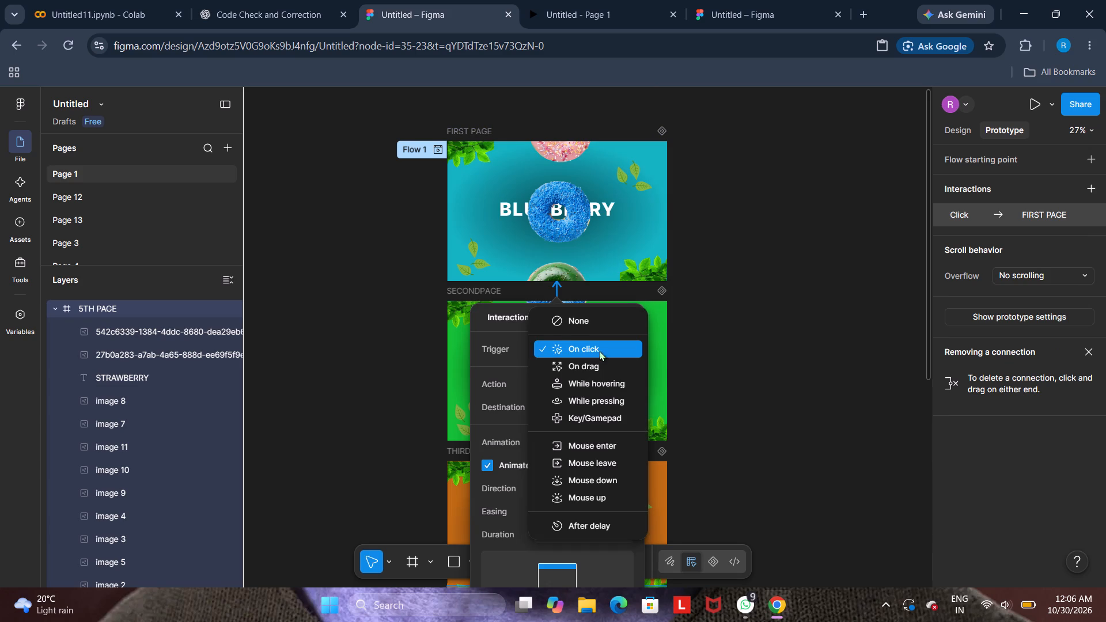
click(596, 362)
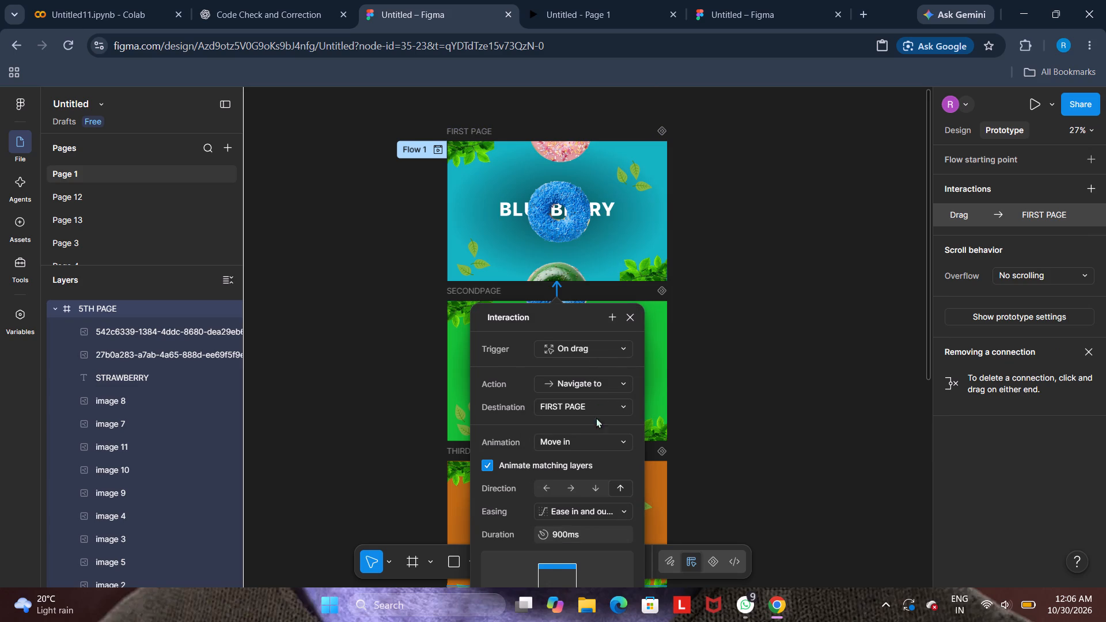
scroll(594, 430, down, 2)
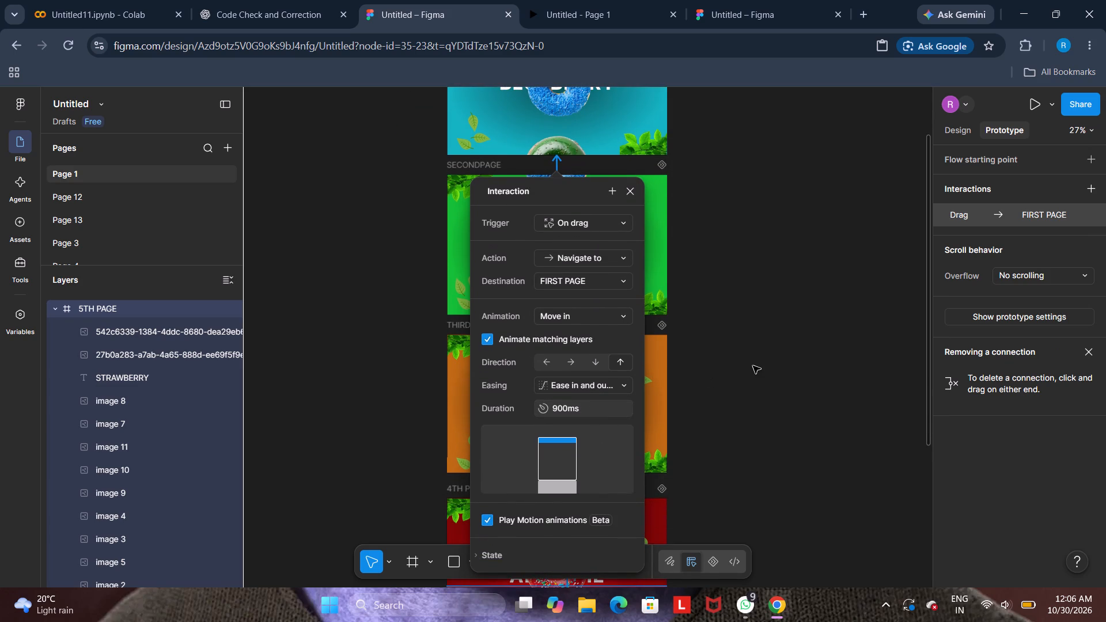
click(753, 366)
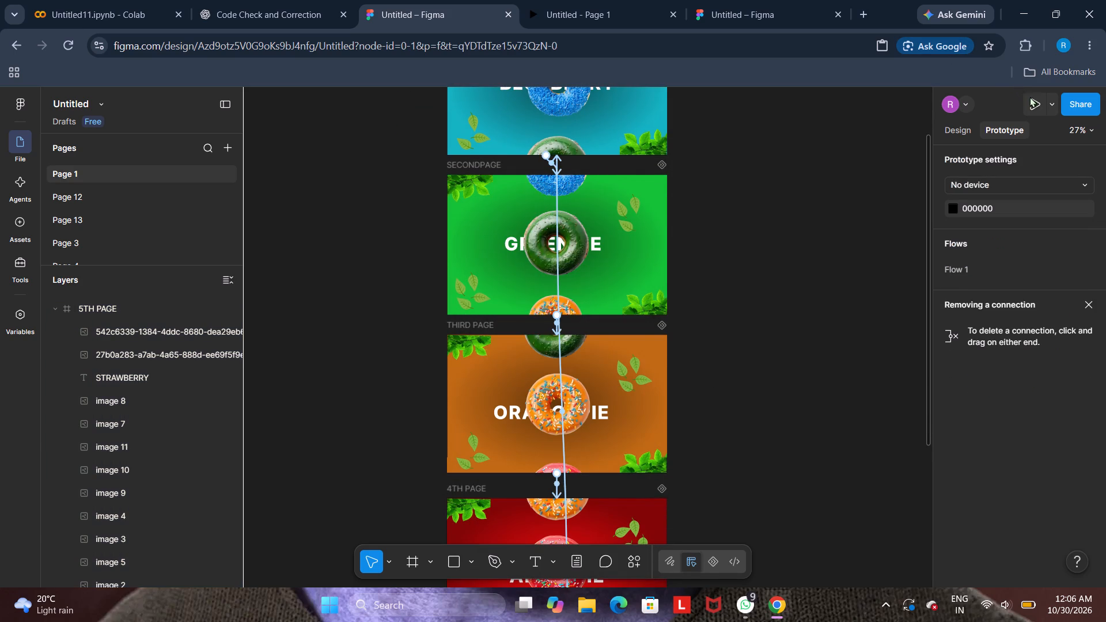
Preview the prototype from FIRST PAGE through all transitions to 5TH PAGE and back to FIRST PAGE, and close the preview.
click(1032, 99)
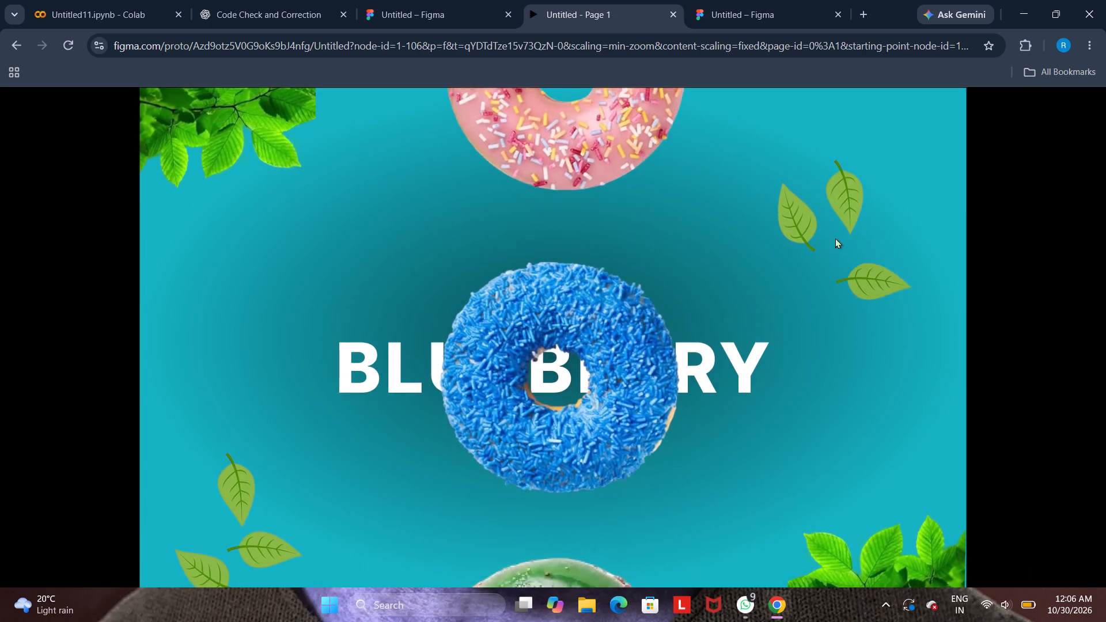
key(Right)
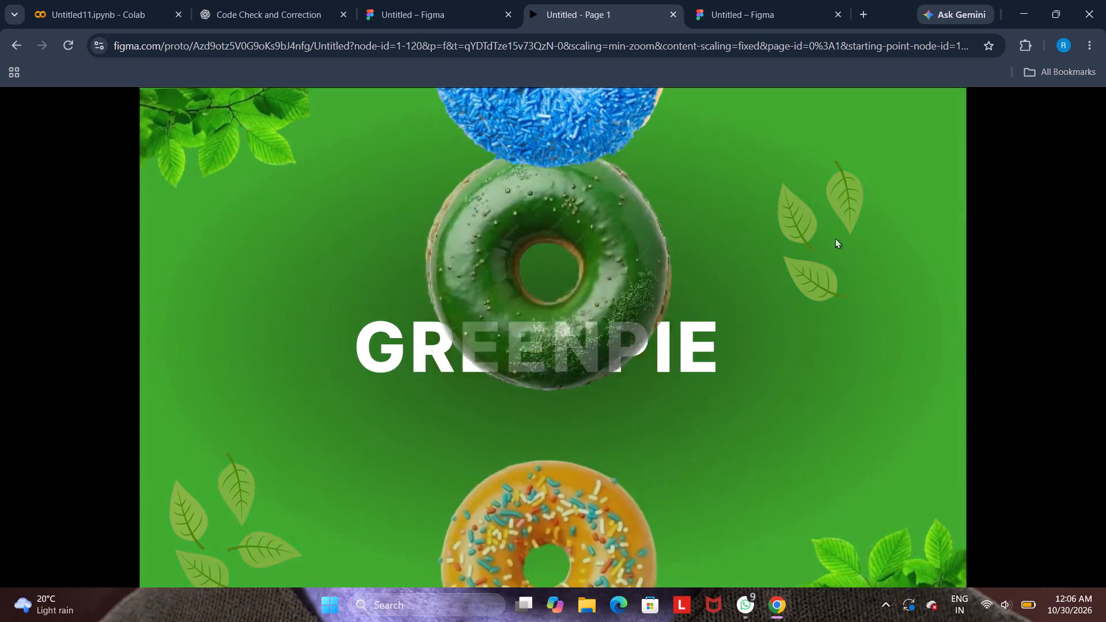
key(Right)
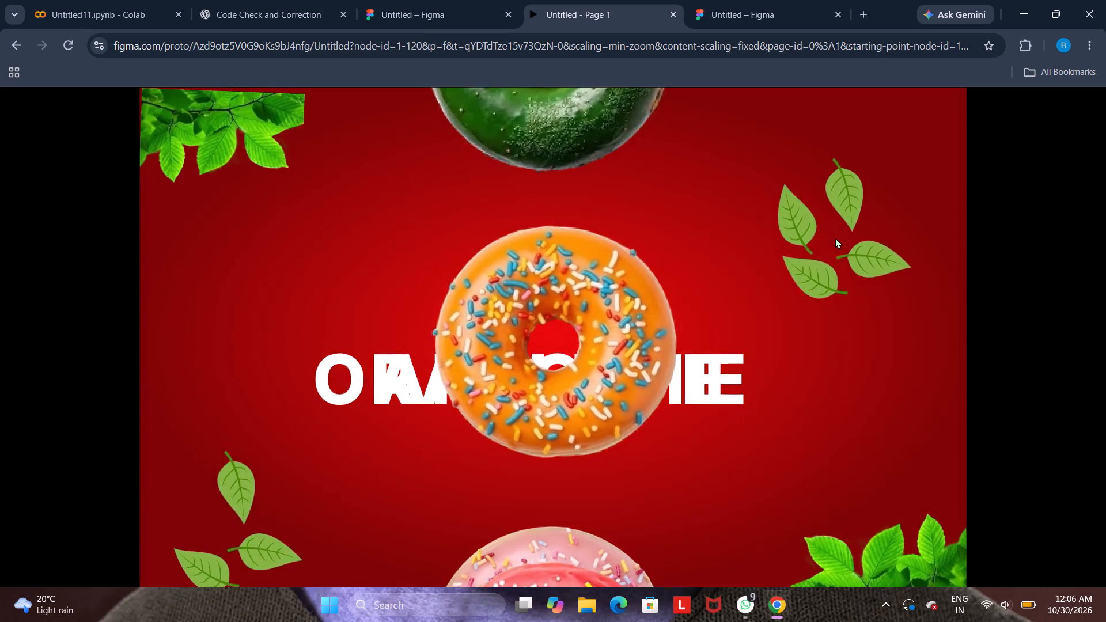
key(Right)
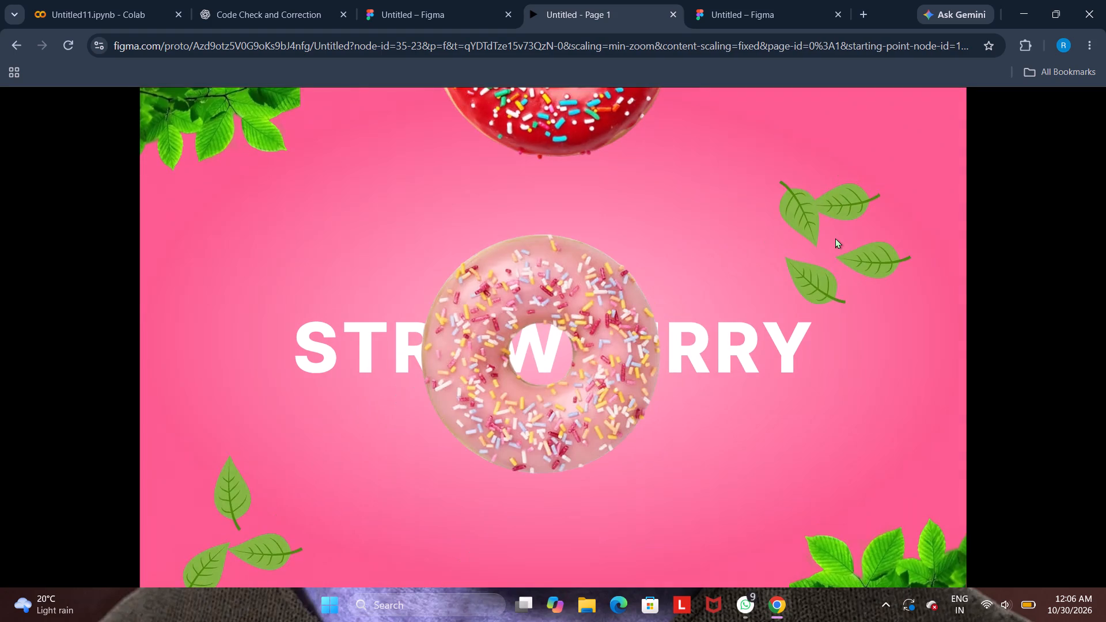
key(Right)
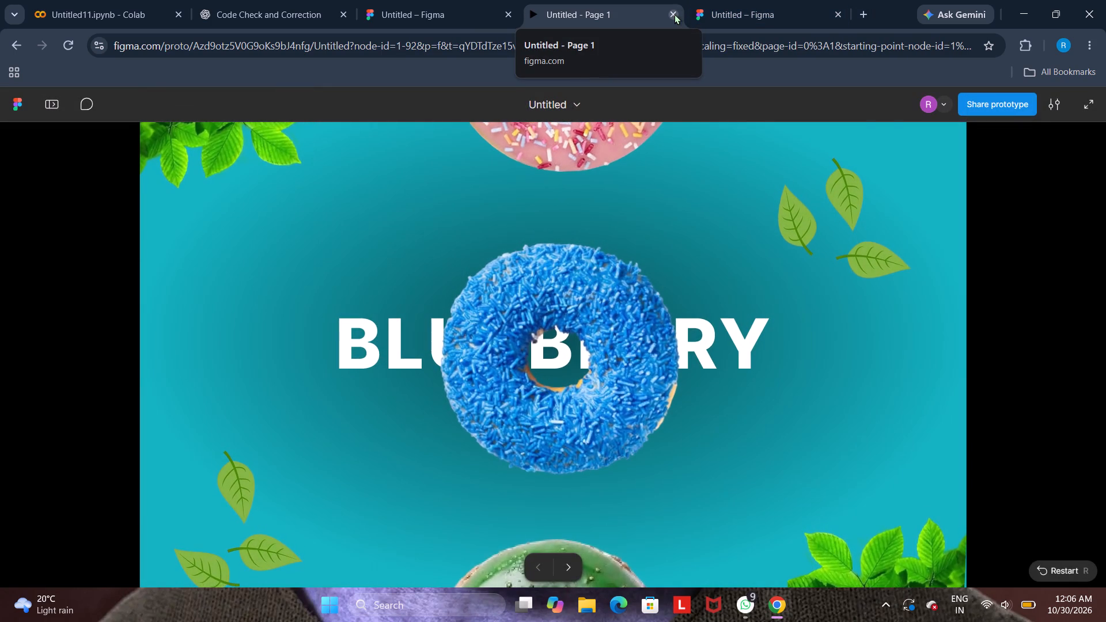
click(675, 14)
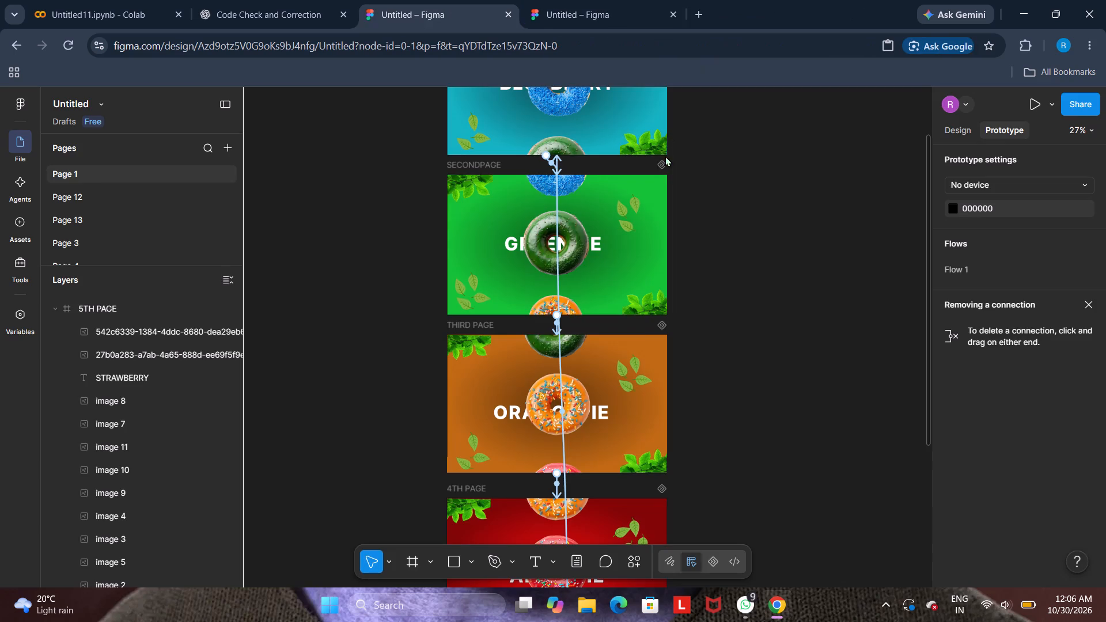
Copy FIRST PAGE's large blue donut image into 5TH PAGE, centred so only its top shows at the frame's lower edge.
scroll(618, 86, up, 1)
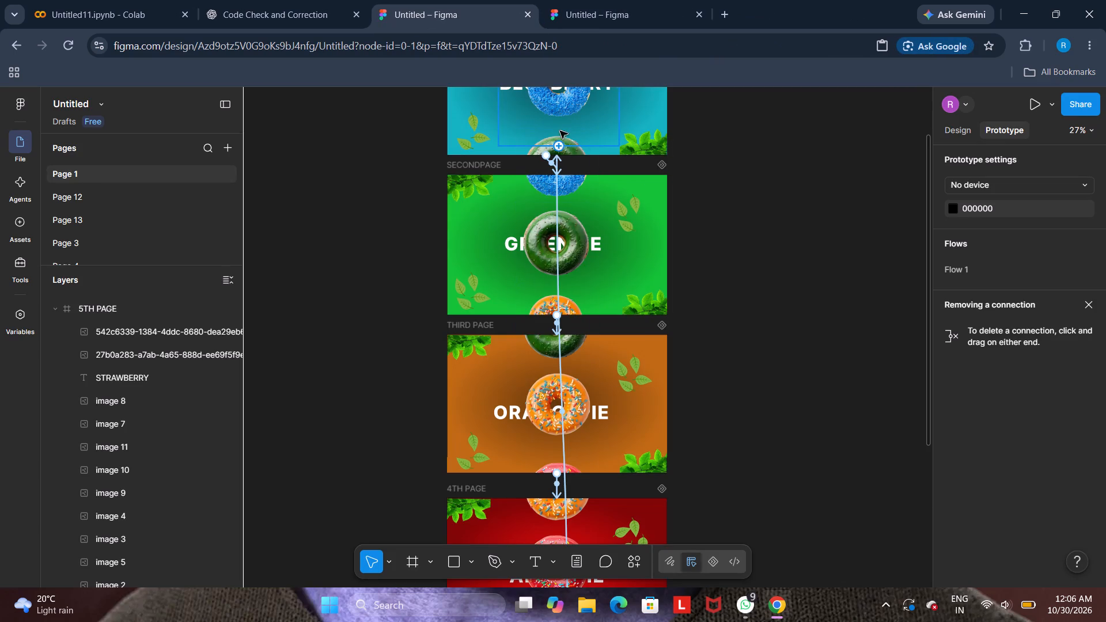
click(558, 113)
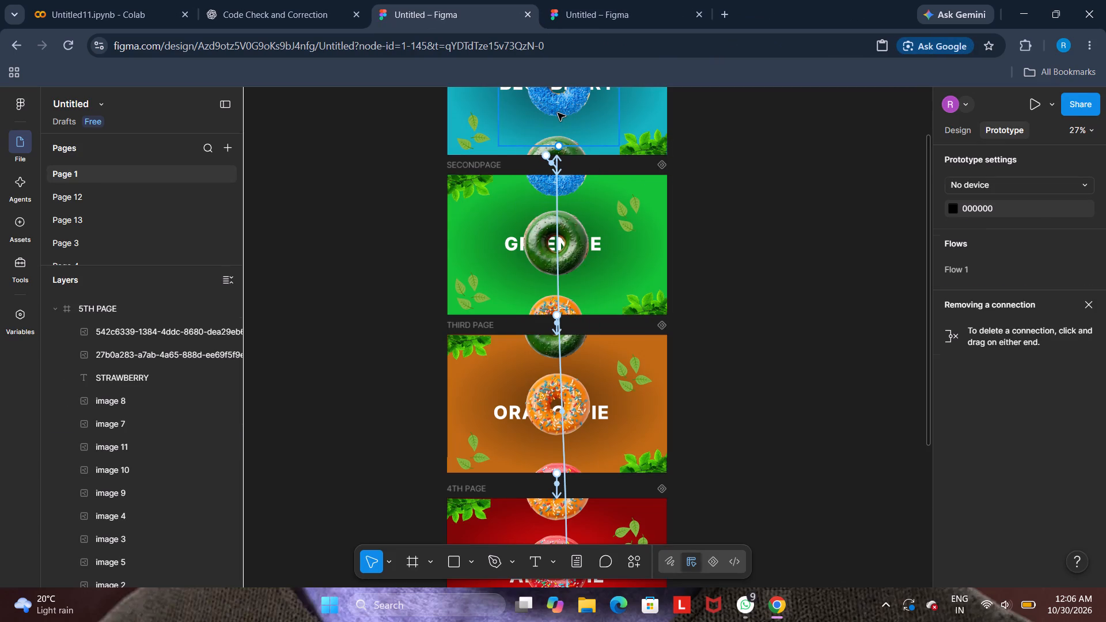
key(ctrl+c)
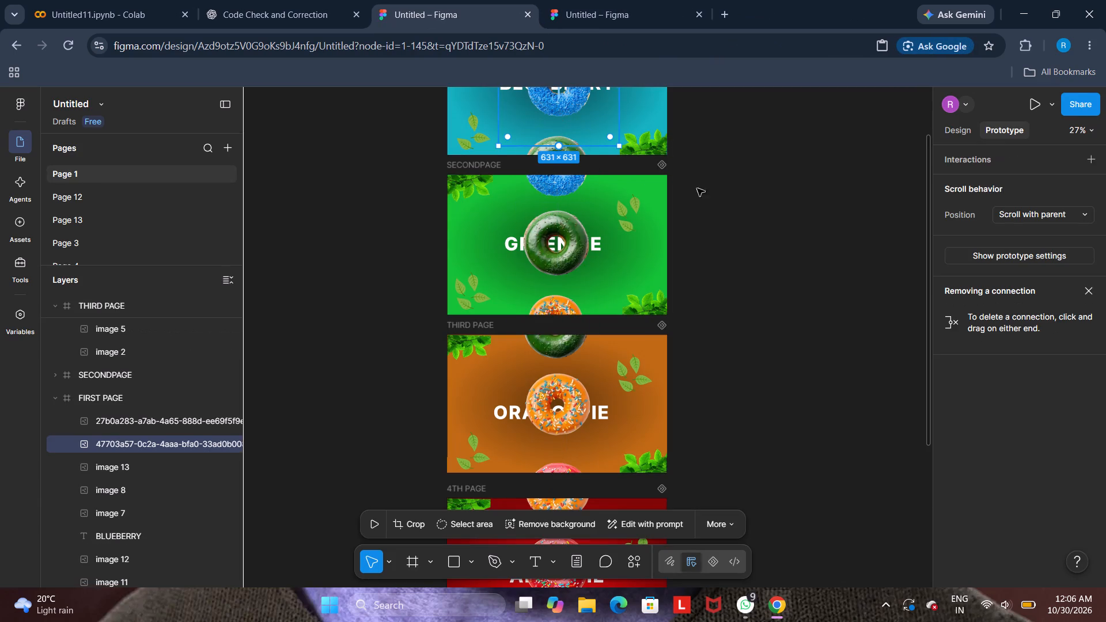
scroll(851, 368, down, 4)
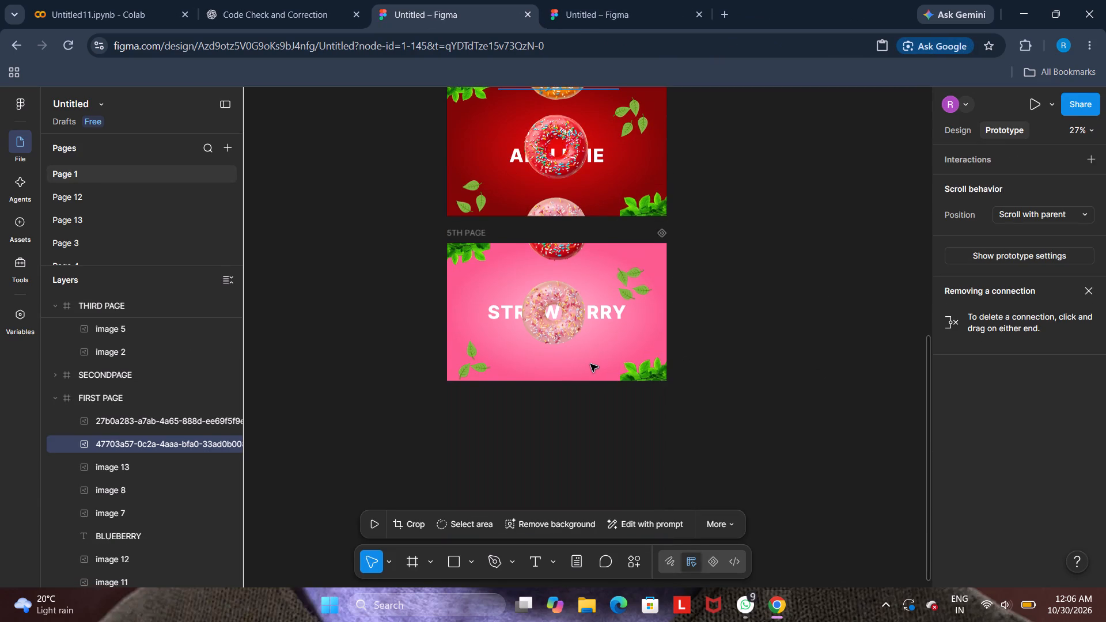
right_click(590, 364)
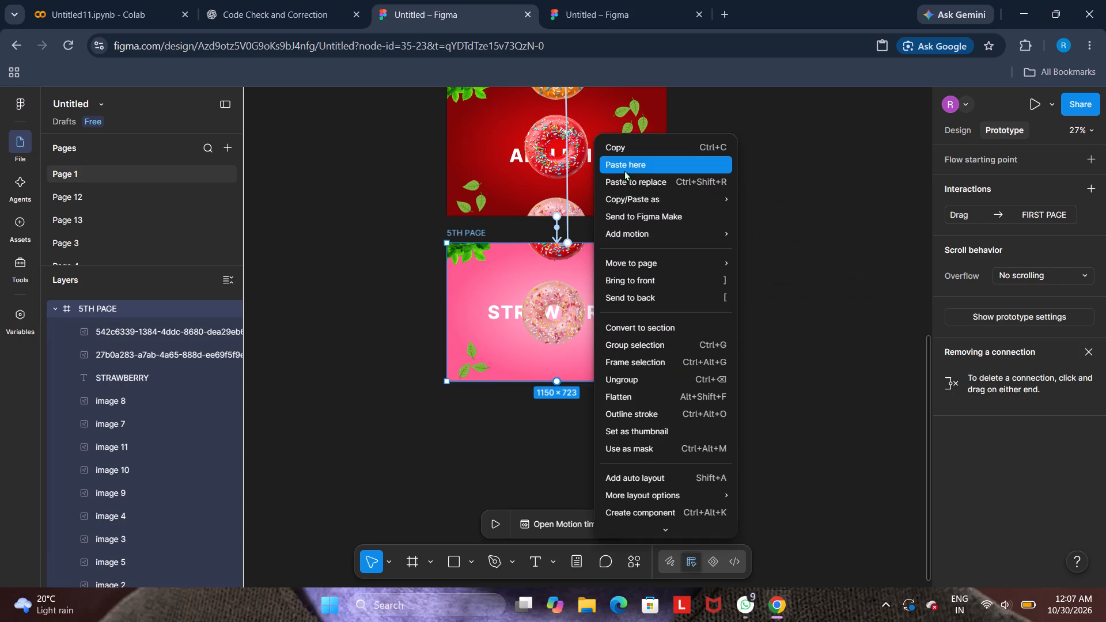
click(624, 168)
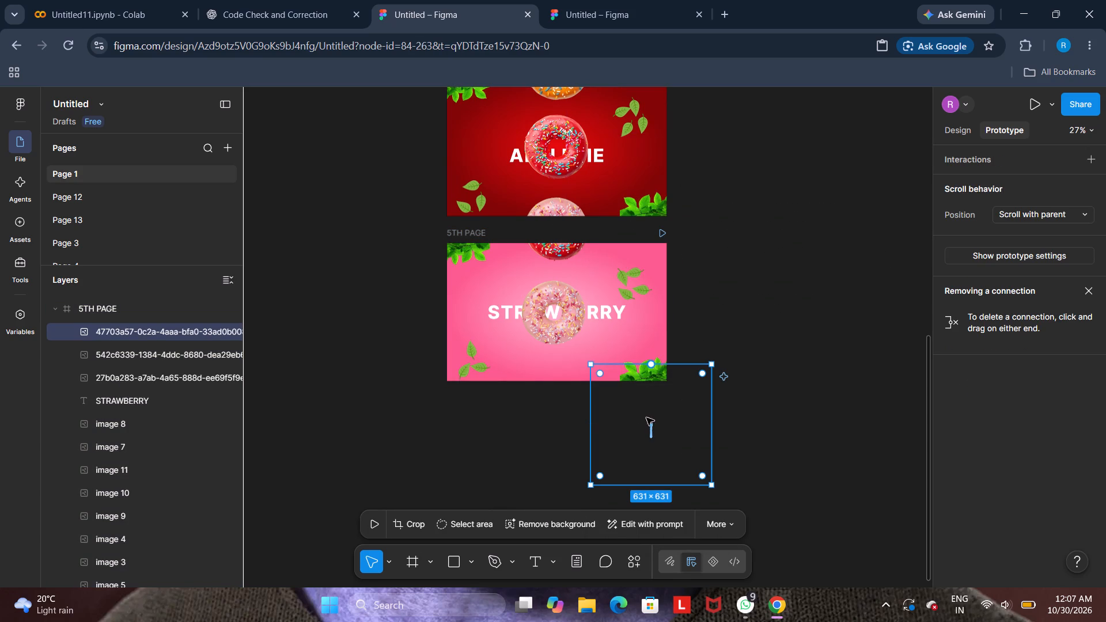
drag(650, 423, 556, 387)
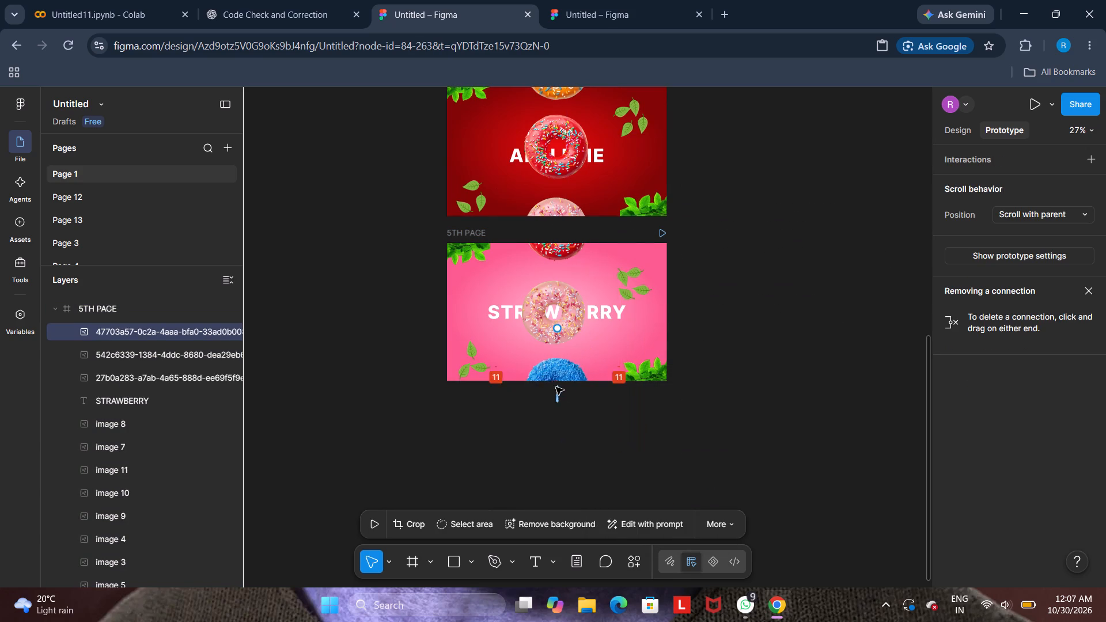
drag(556, 387, 554, 389)
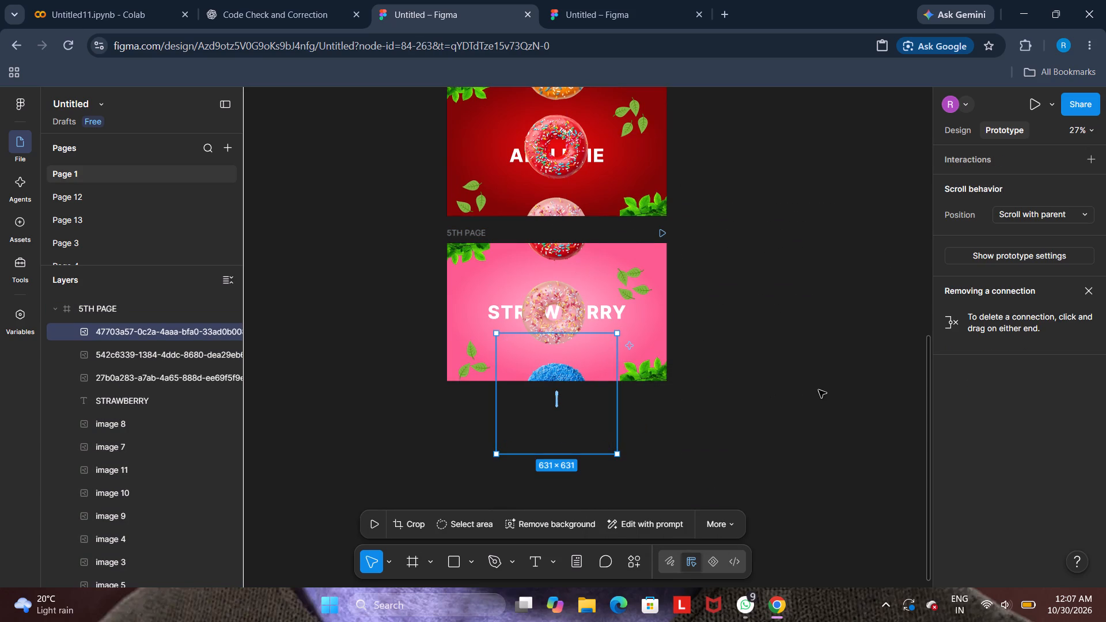
click(819, 390)
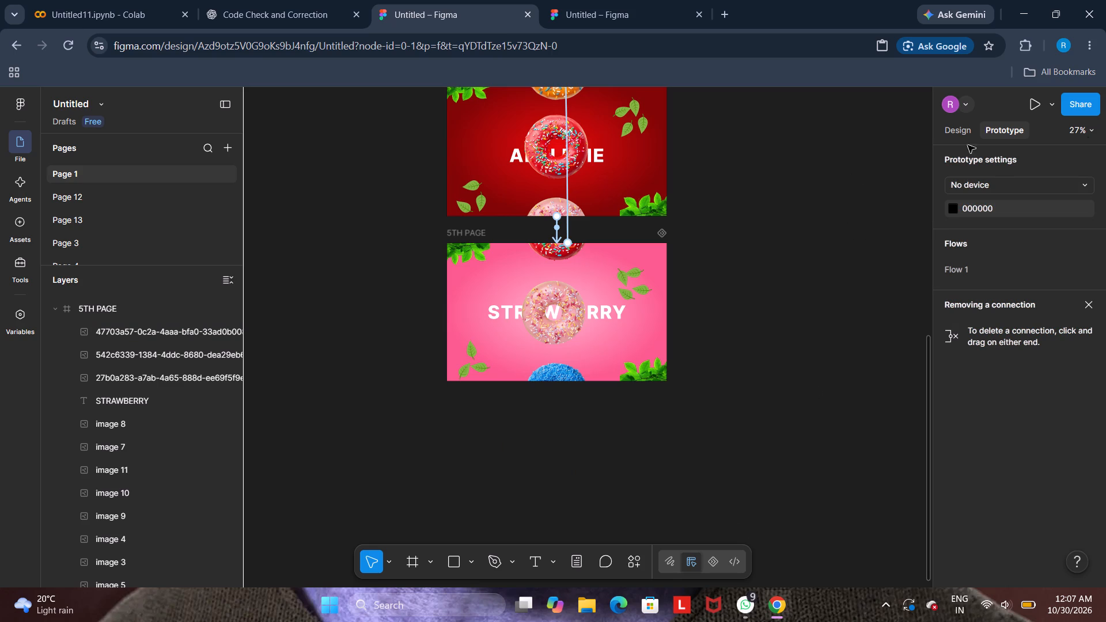
Check the file's share settings for who can access it and what they can do, and close them unchanged.
click(1084, 108)
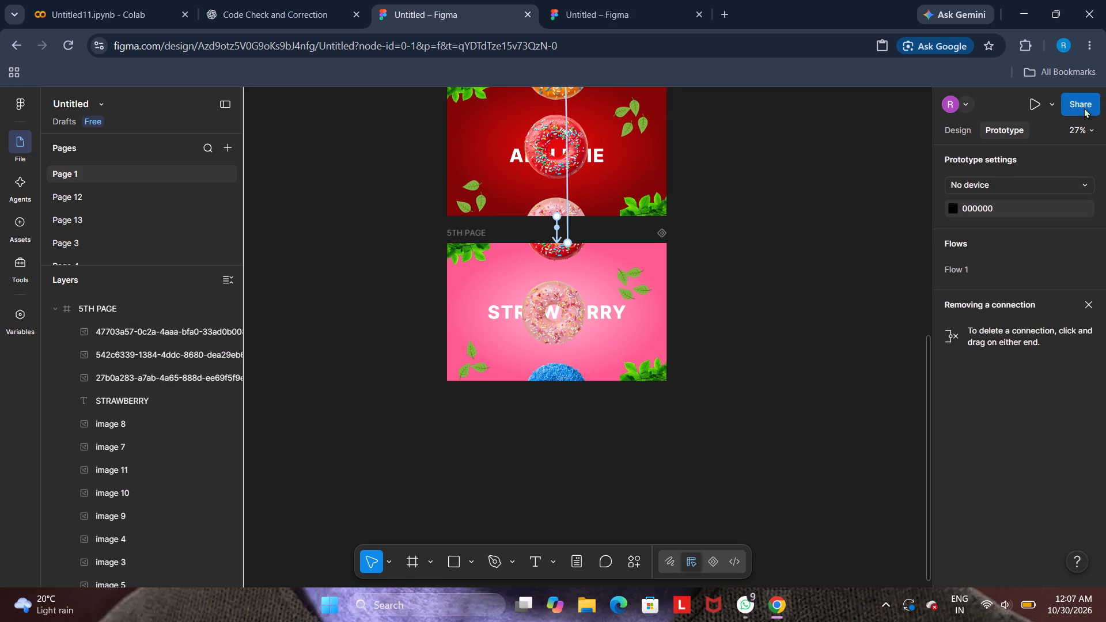
click(688, 264)
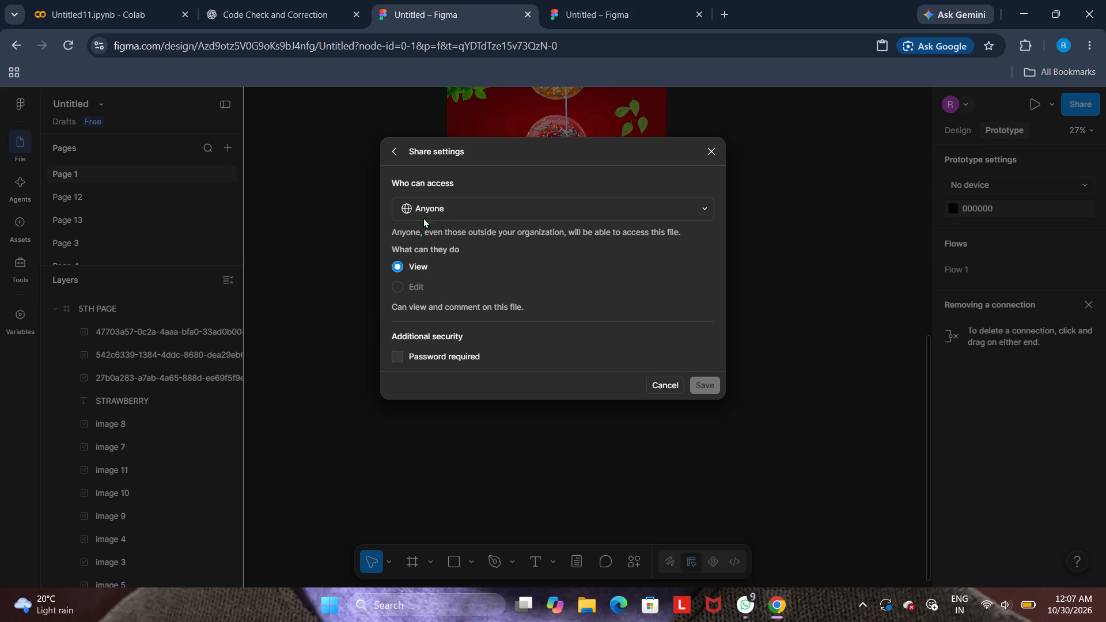
drag(393, 285, 448, 214)
click(448, 214)
click(782, 232)
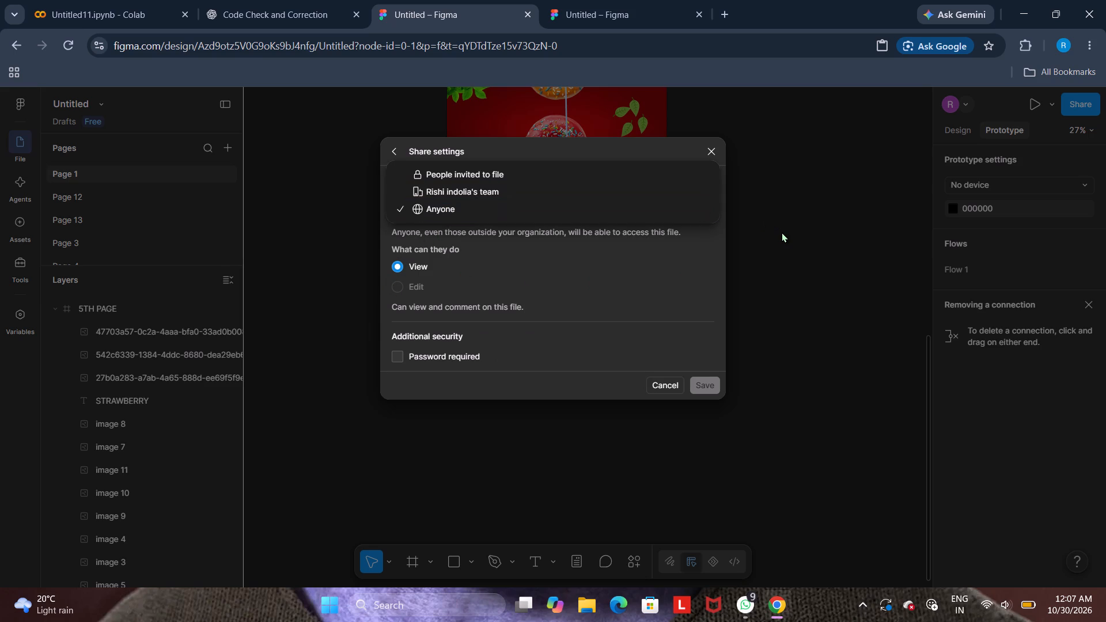
click(713, 152)
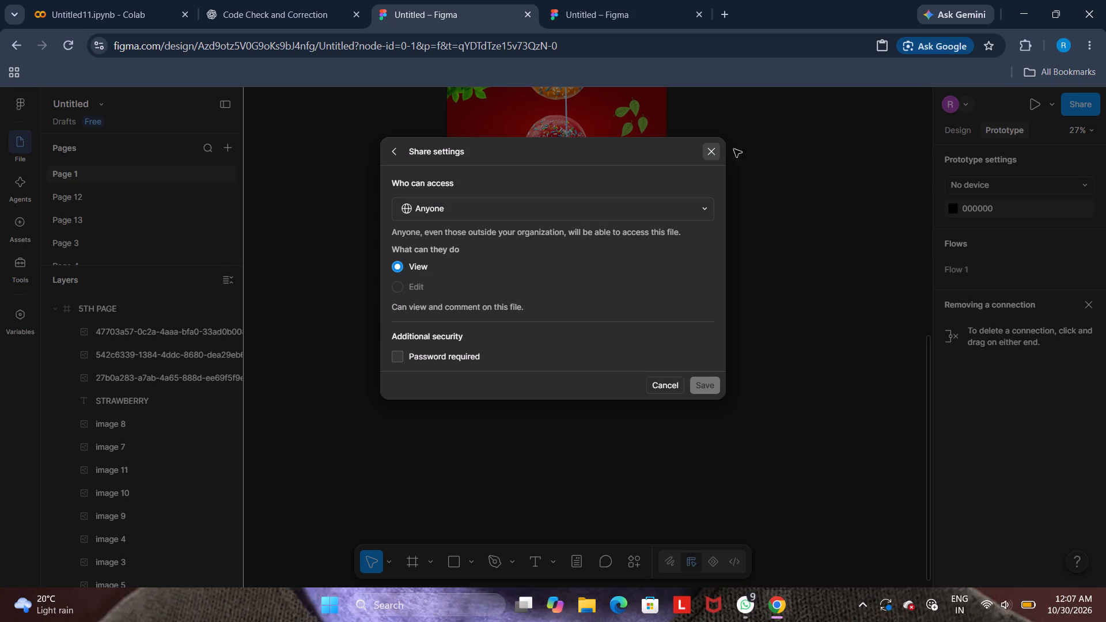
Copy the file's share link.
click(1076, 112)
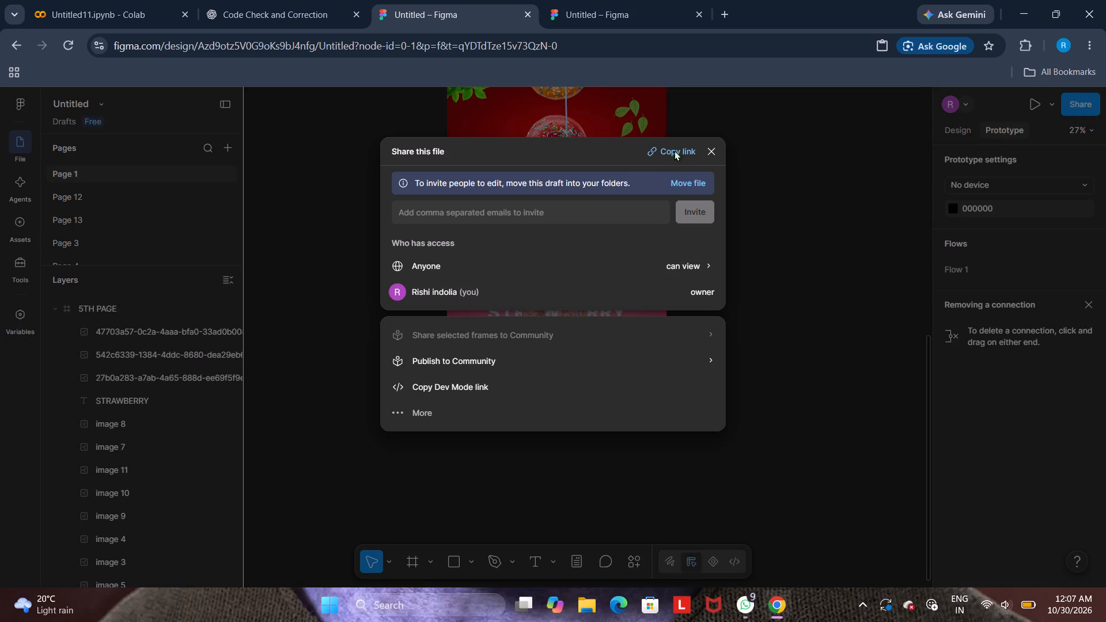
click(673, 151)
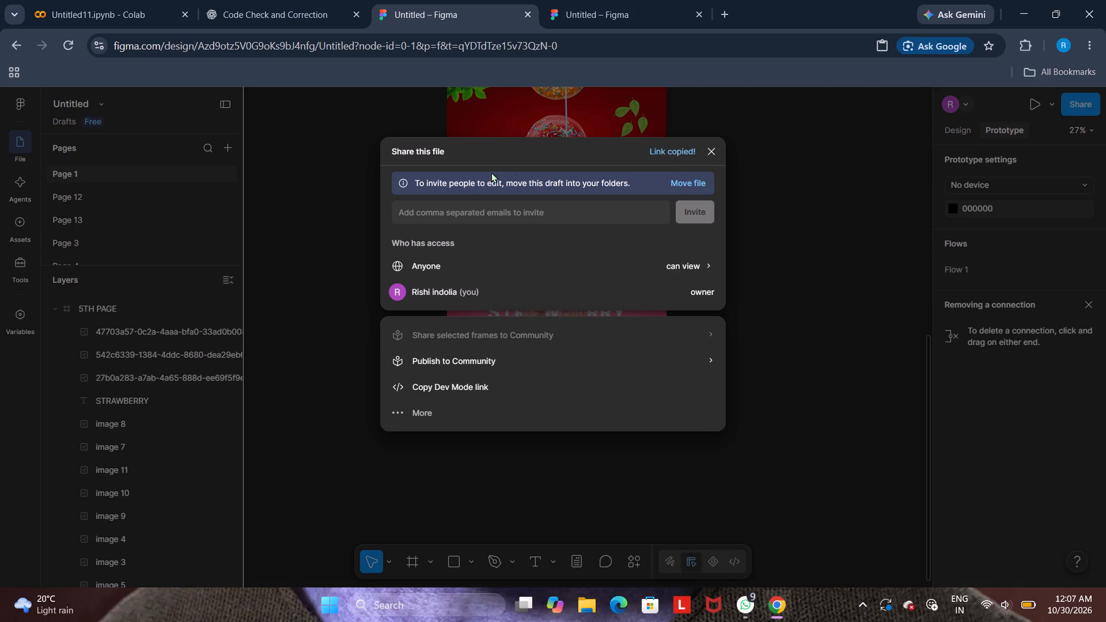
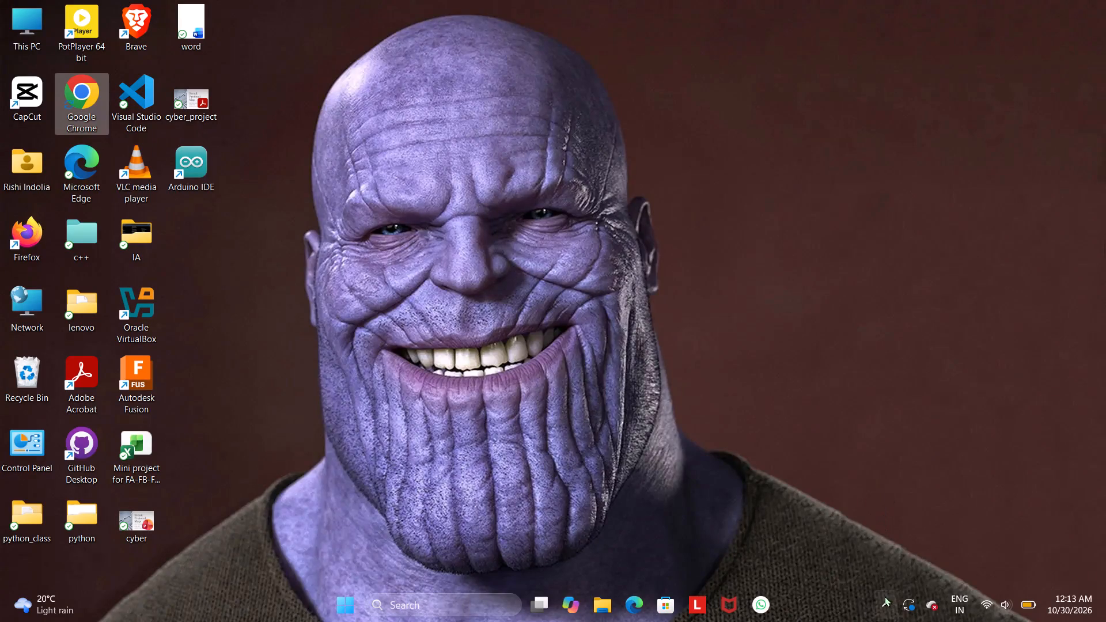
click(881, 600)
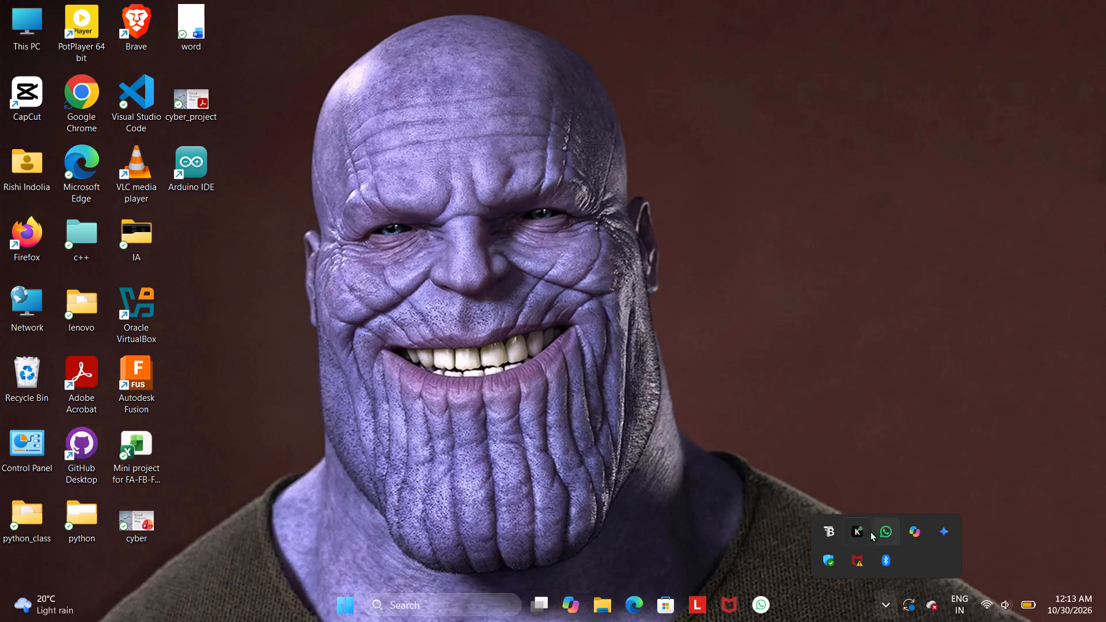